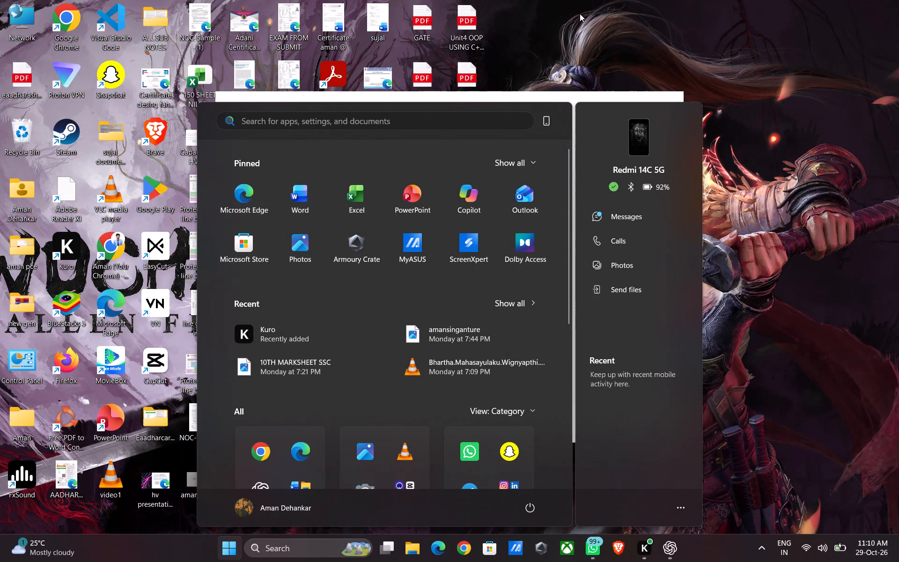
Open Word and create a blank document in a maximized window, zoomed to about 98%.
left_click(299, 204)
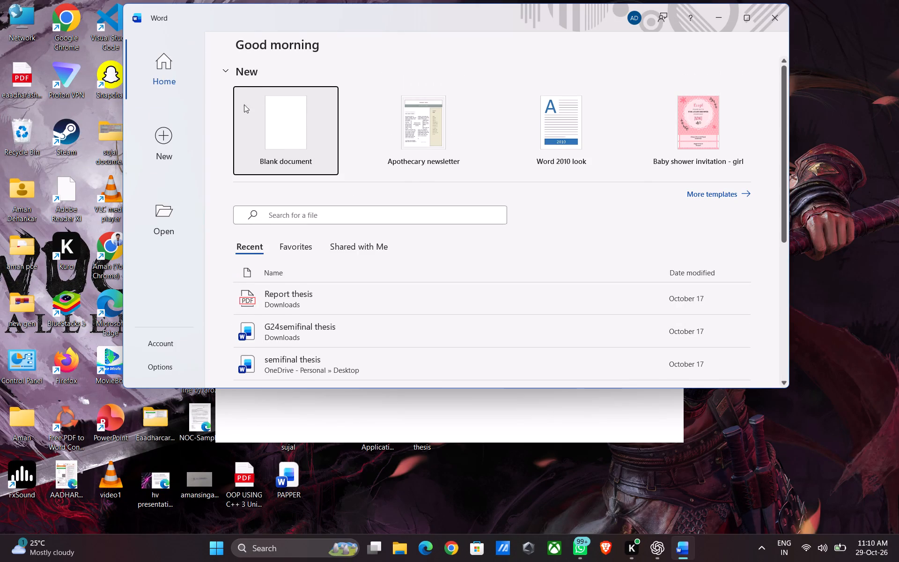
left_click(281, 136)
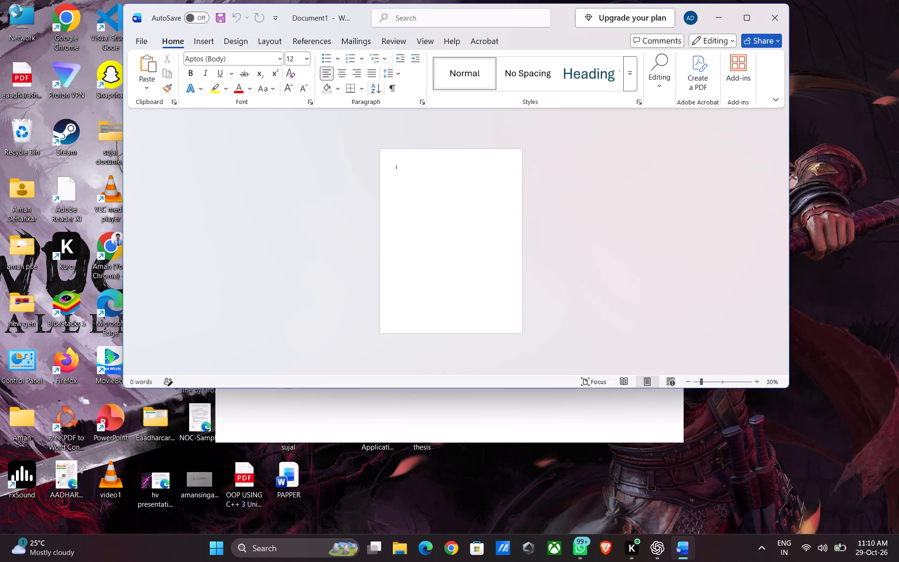
left_click(736, 17)
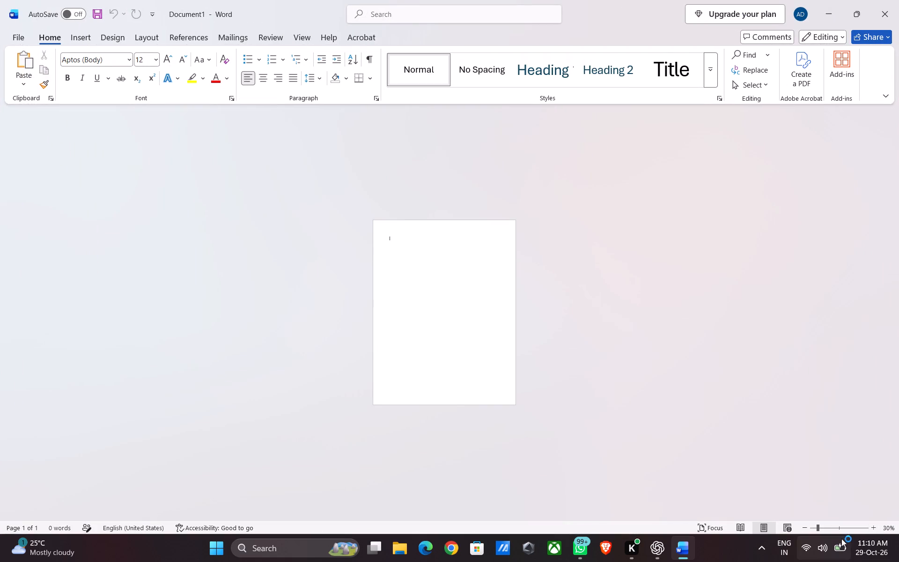
left_click(839, 528)
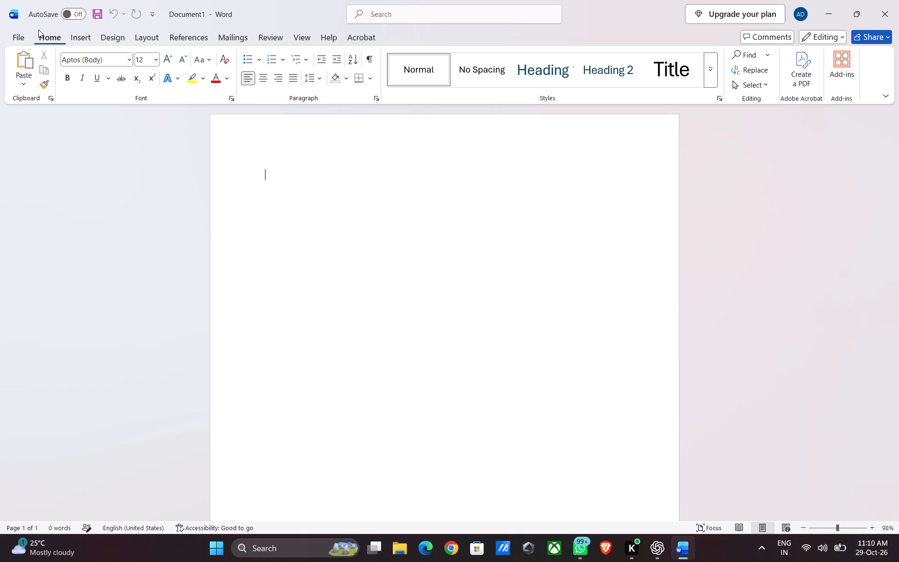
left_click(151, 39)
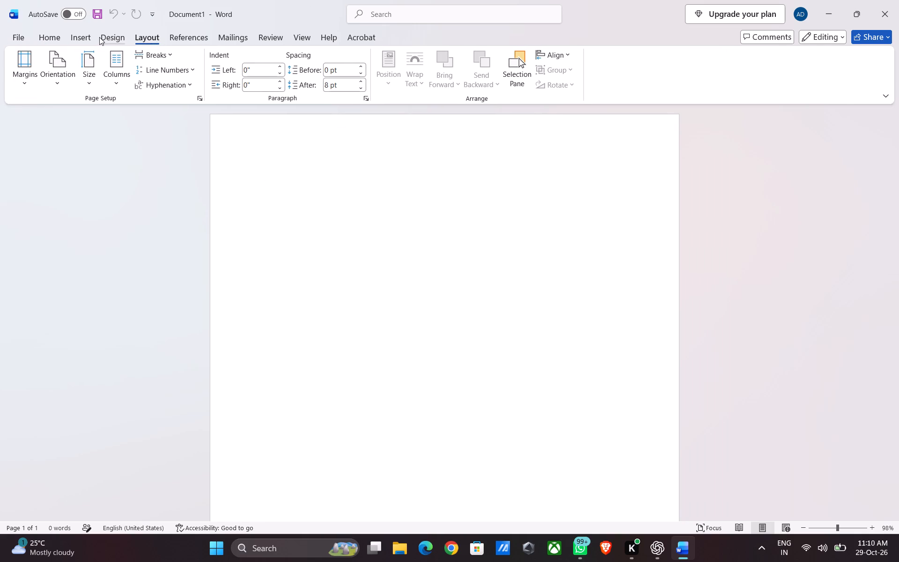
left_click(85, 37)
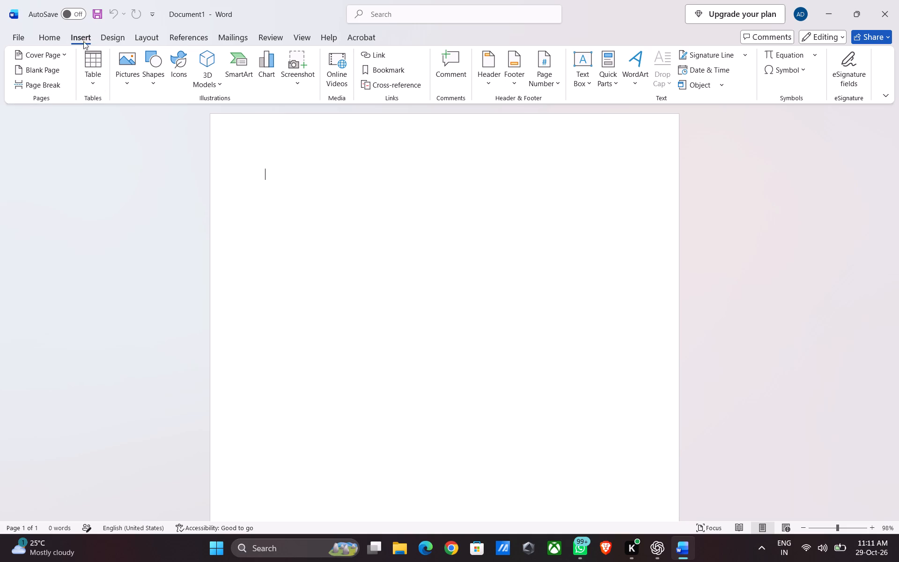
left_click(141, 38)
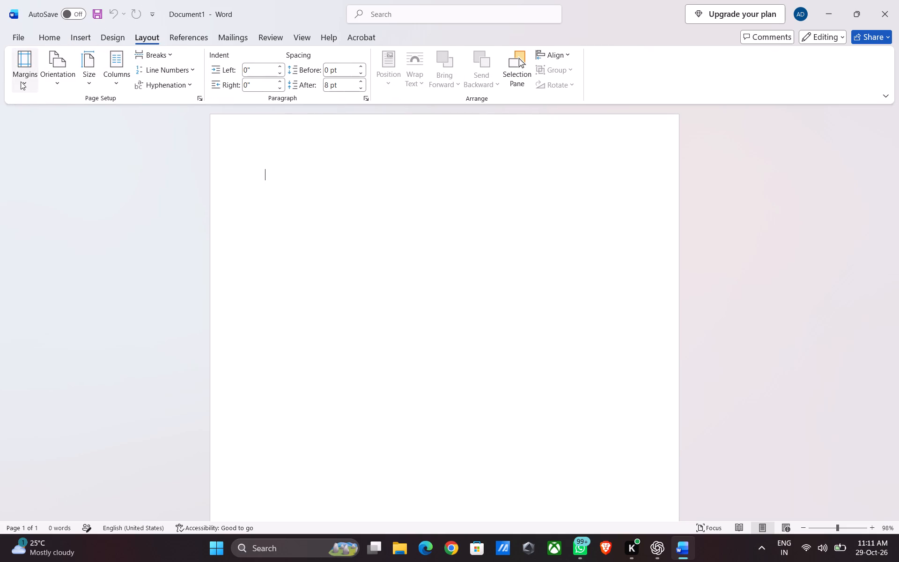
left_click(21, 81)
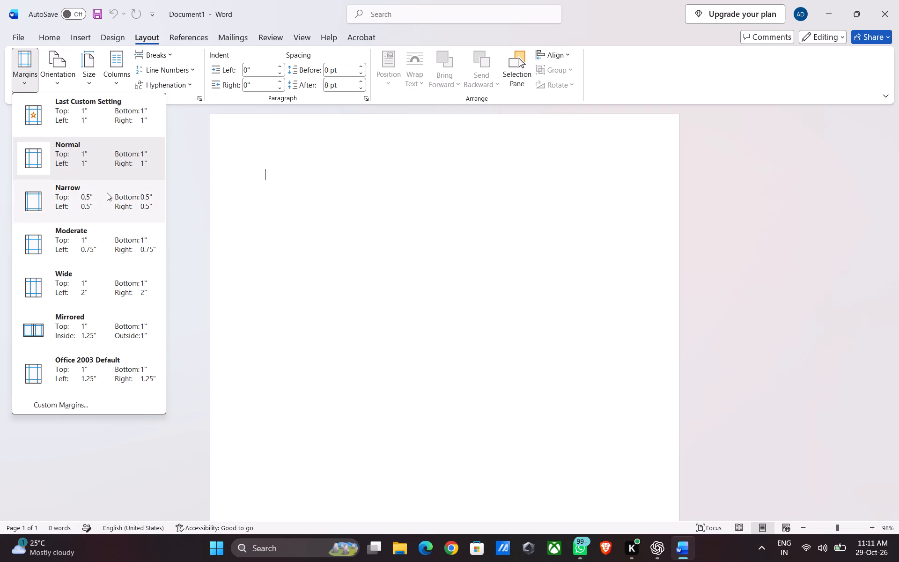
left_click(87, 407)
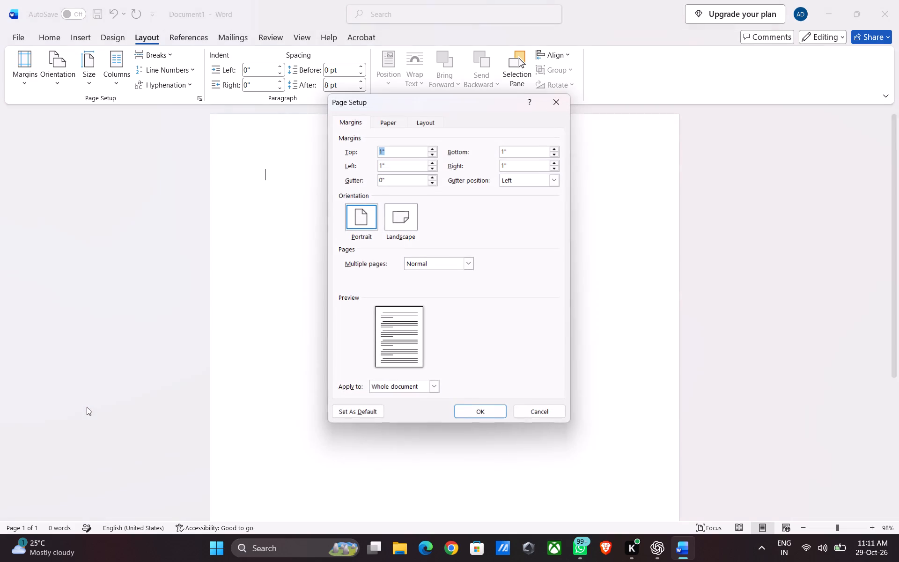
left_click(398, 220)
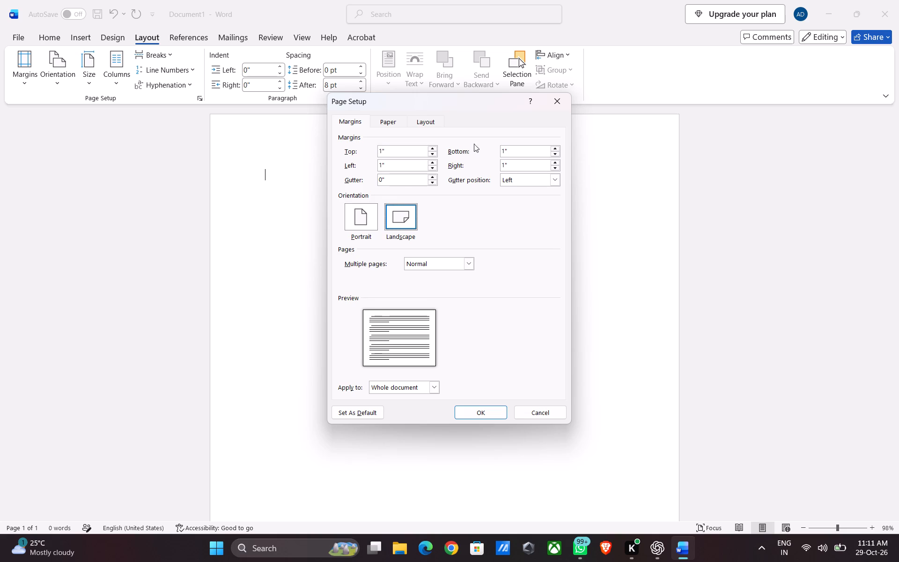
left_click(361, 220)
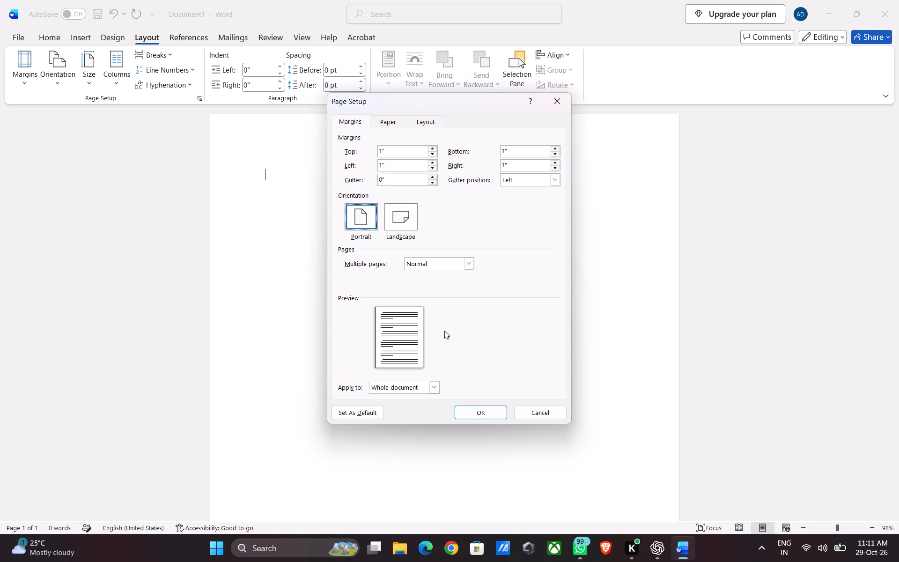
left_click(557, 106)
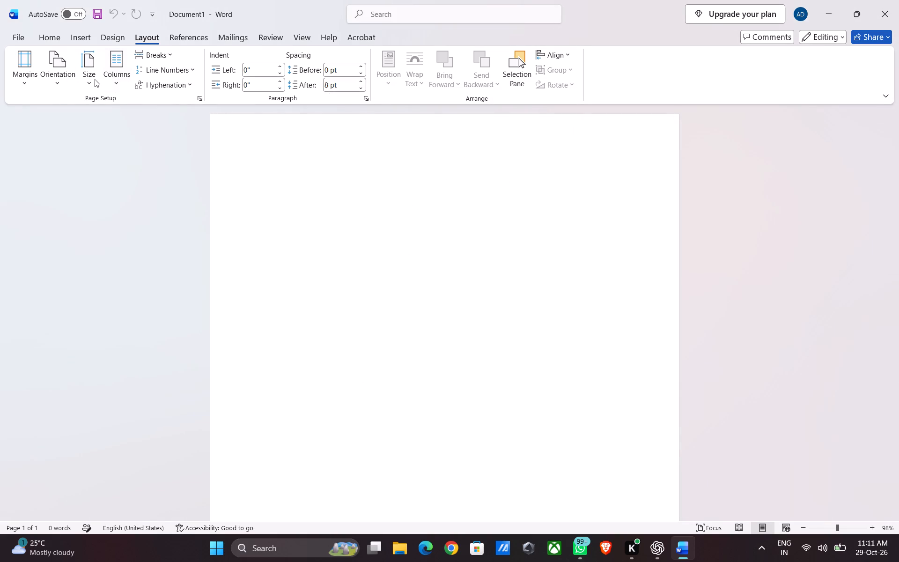
Set the document's paper size to A3 (11.69" x 16.54").
left_click(62, 82)
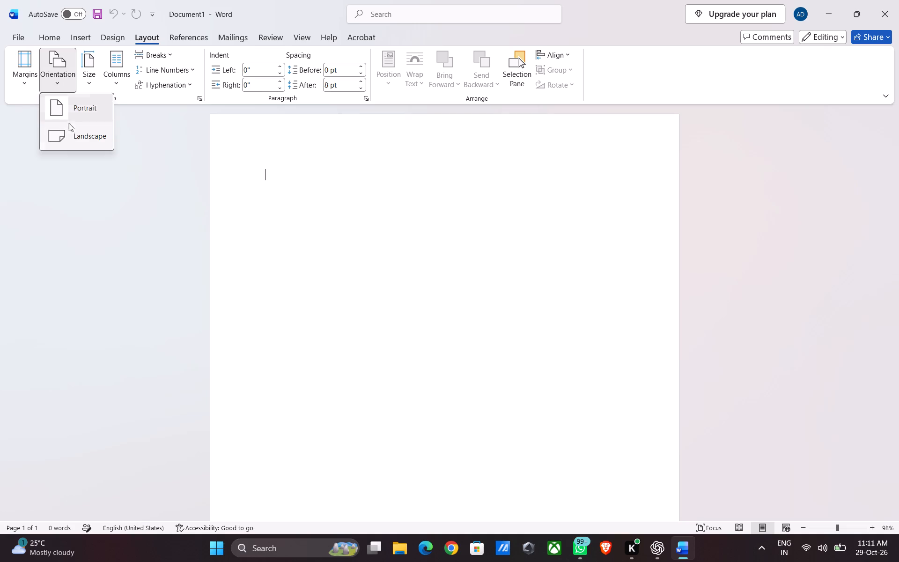
left_click(85, 82)
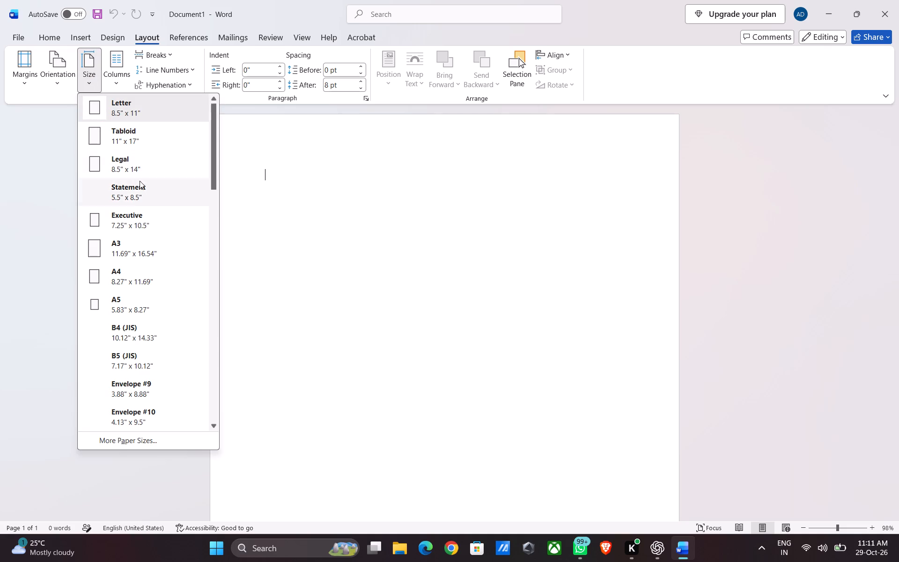
left_click(140, 257)
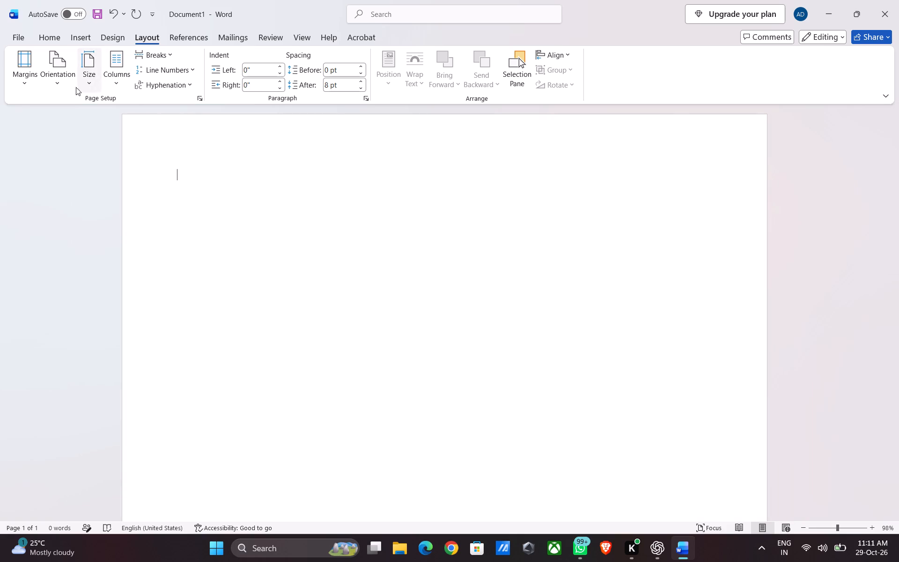
Change the page orientation to Landscape.
left_click(59, 84)
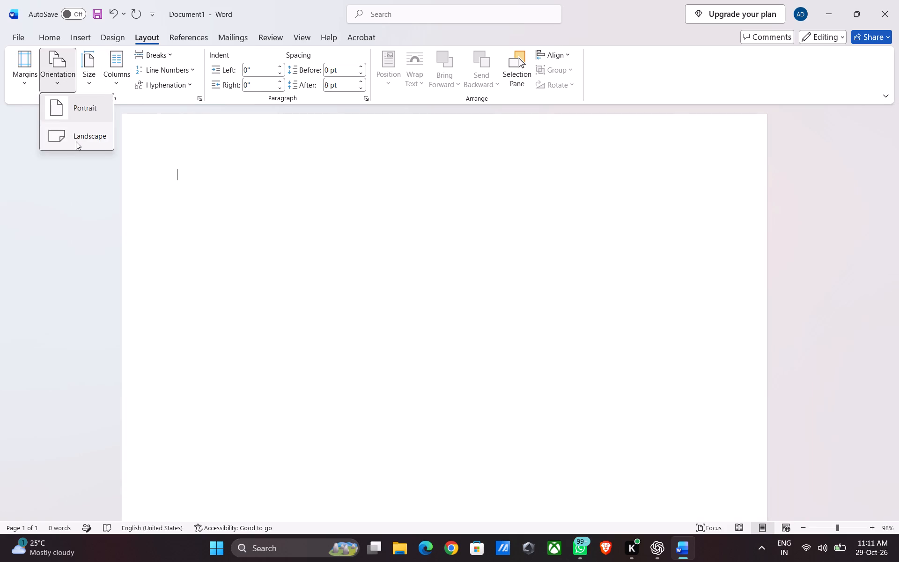
left_click(76, 141)
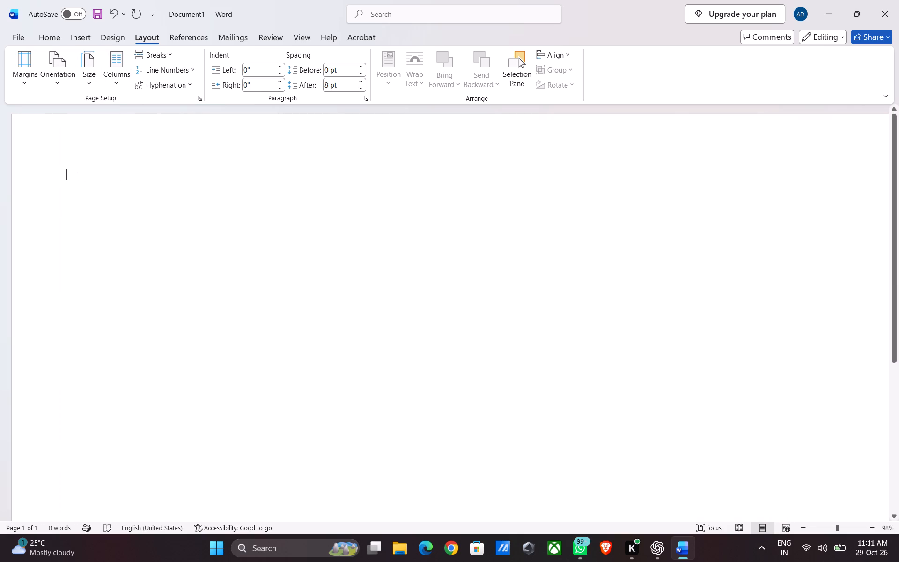
scroll(469, 236, "left", 3)
scroll(469, 236, "right", 1)
scroll(469, 236, "left", 1)
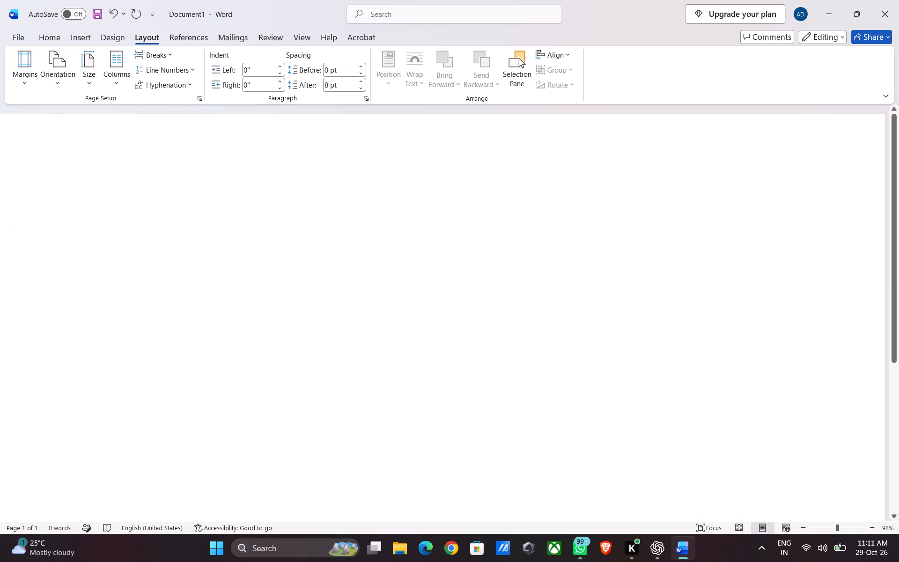
scroll(469, 236, "right", 4)
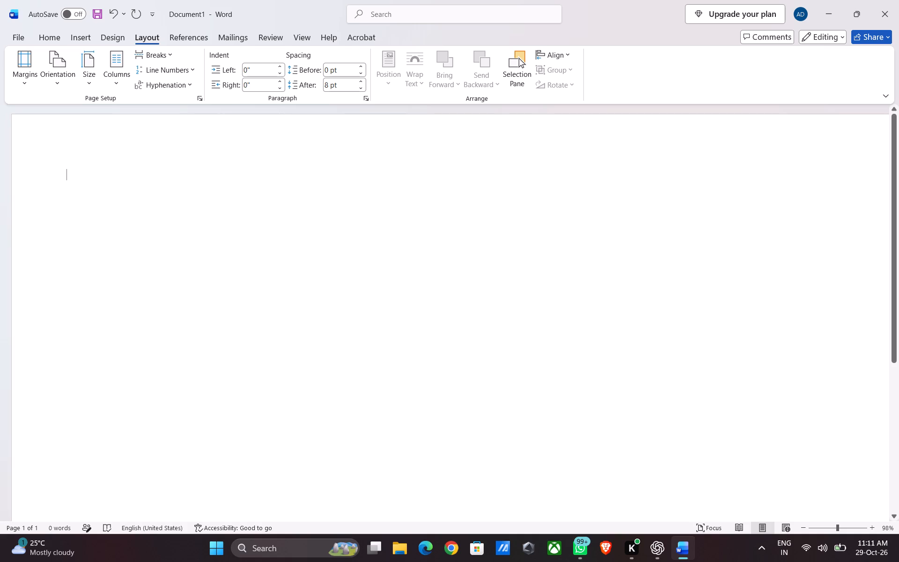
scroll(469, 236, "right", 1)
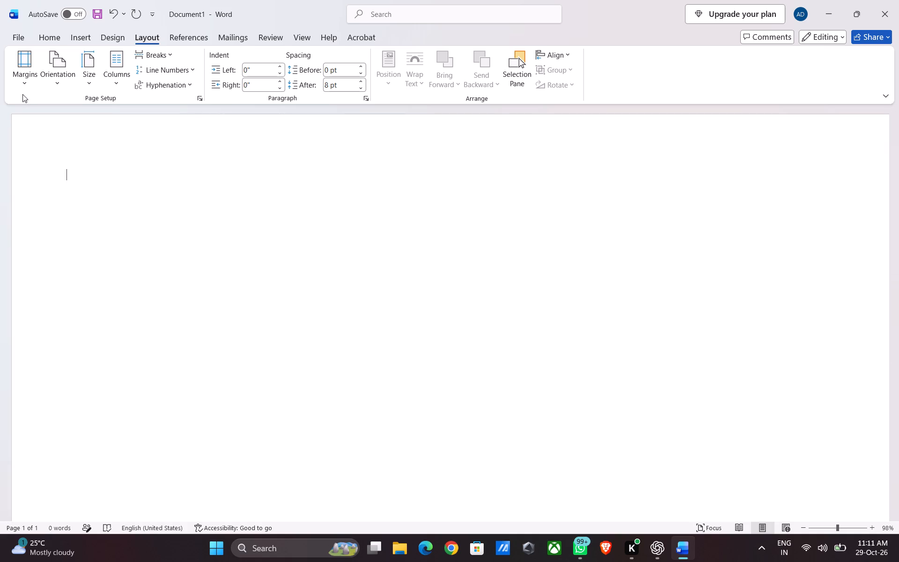
Apply the Narrow margin preset, 0.5" on all four sides of the page.
left_click(15, 88)
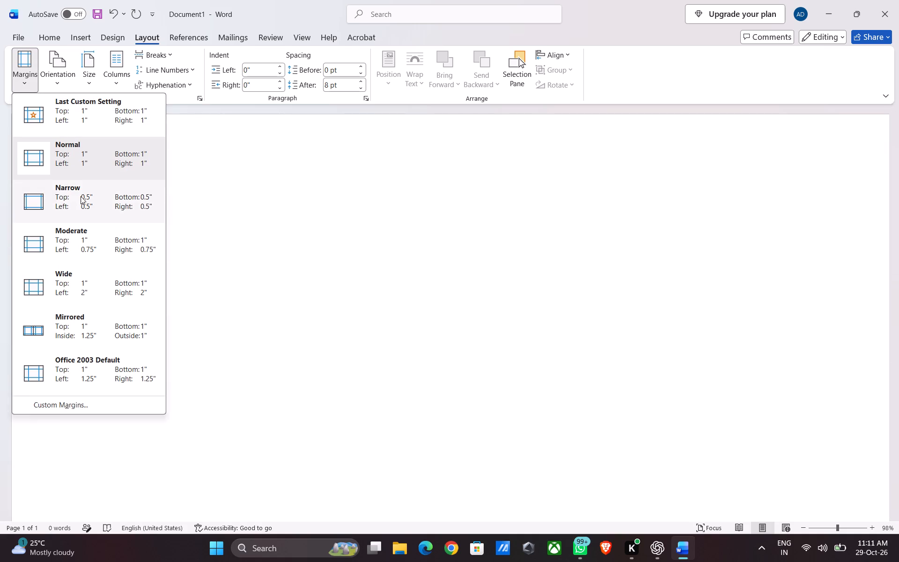
left_click(81, 196)
Look over the full extent of the blank landscape page to check its layout.
scroll(393, 310, "down", 1)
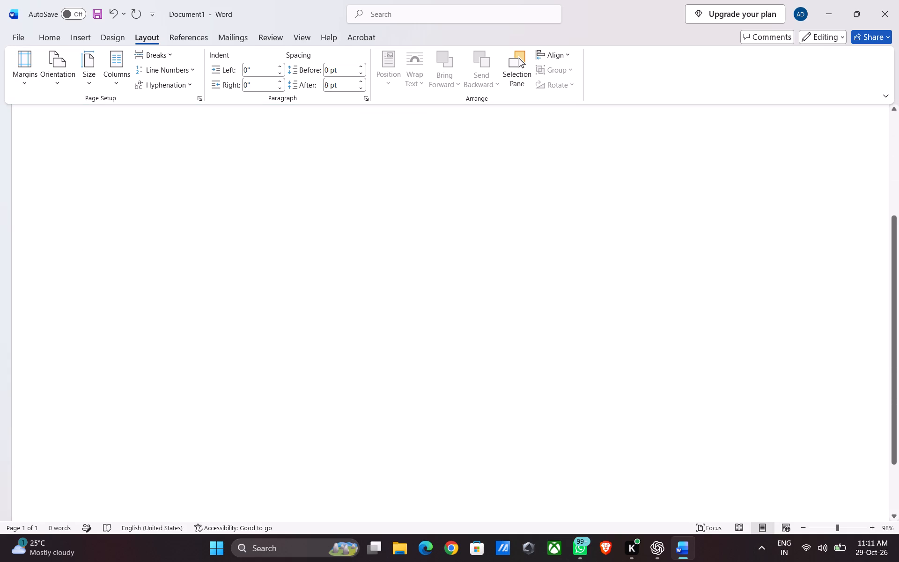
scroll(393, 310, "down", 1)
scroll(393, 310, "left", 2)
scroll(393, 310, "right", 2)
scroll(393, 310, "up", 3)
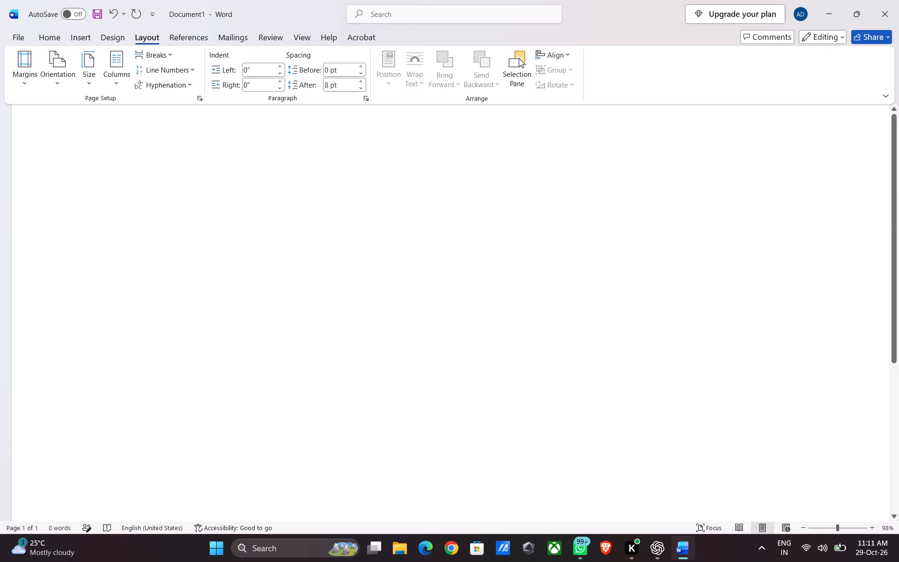
scroll(393, 310, "up", 1)
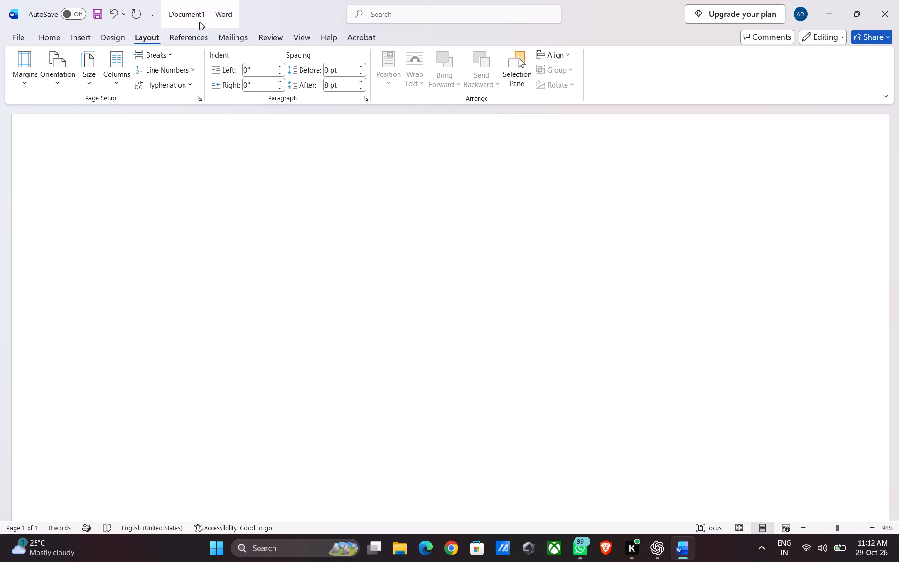
scroll(287, 228, "down", 4)
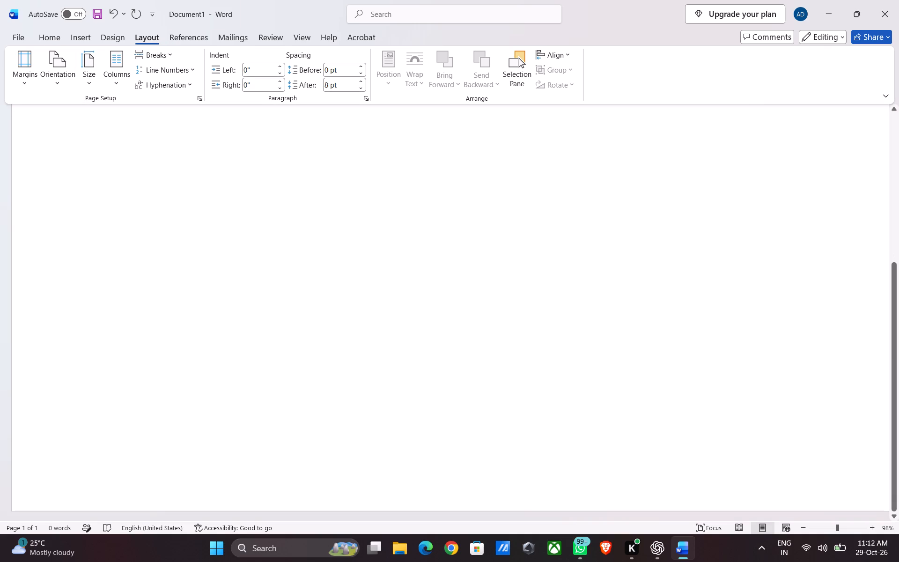
scroll(287, 228, "down", 1)
scroll(287, 228, "left", 3)
scroll(287, 228, "right", 2)
scroll(287, 228, "up", 3)
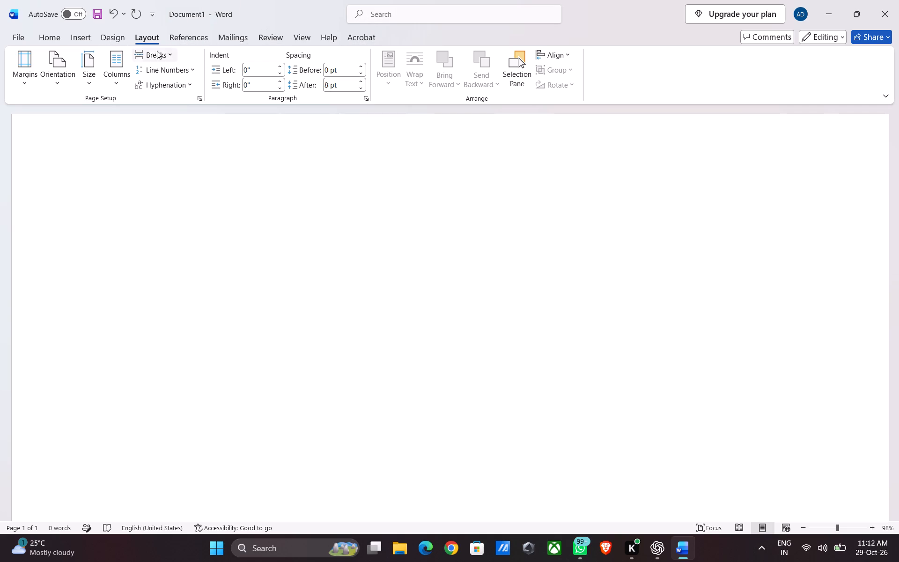
Add a Box page border with a solid 2 ¼ pt line to the whole document.
left_click(110, 40)
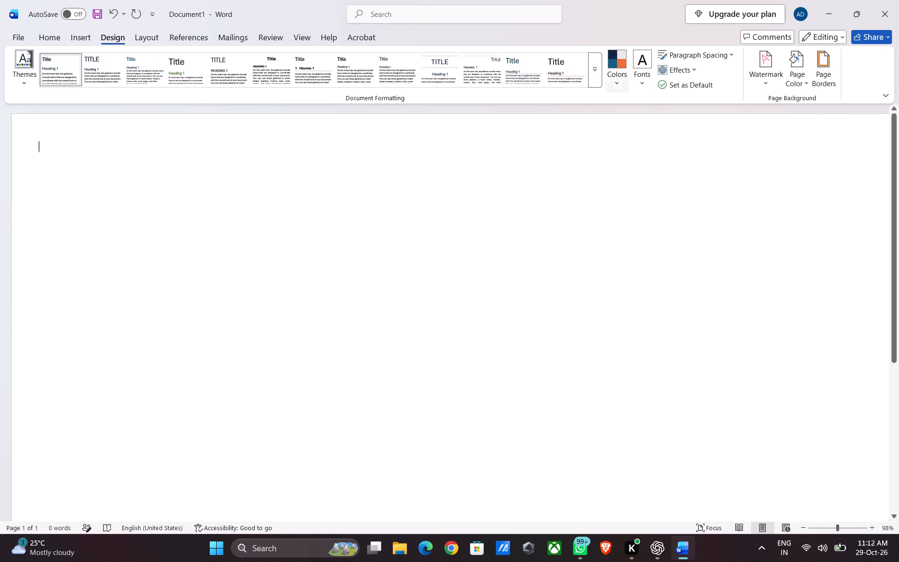
left_click(825, 83)
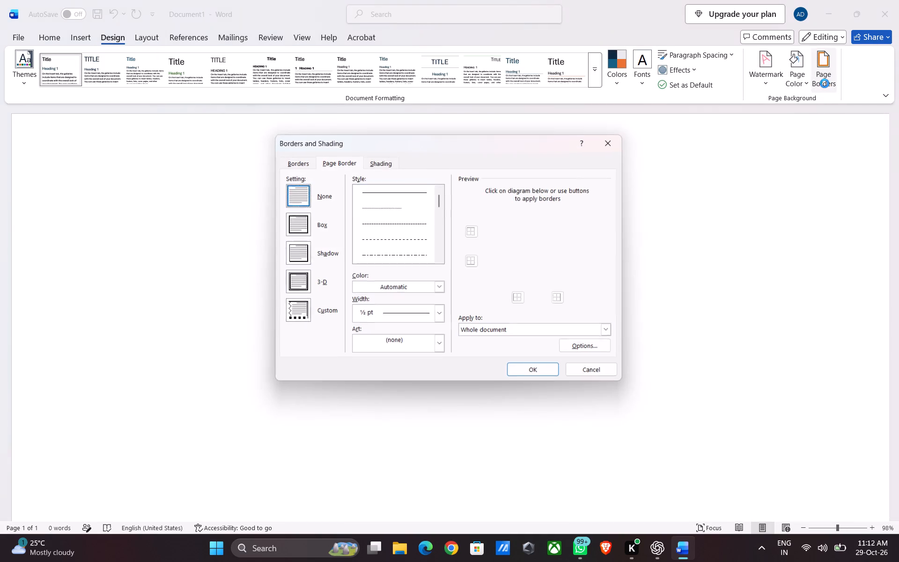
left_click(294, 219)
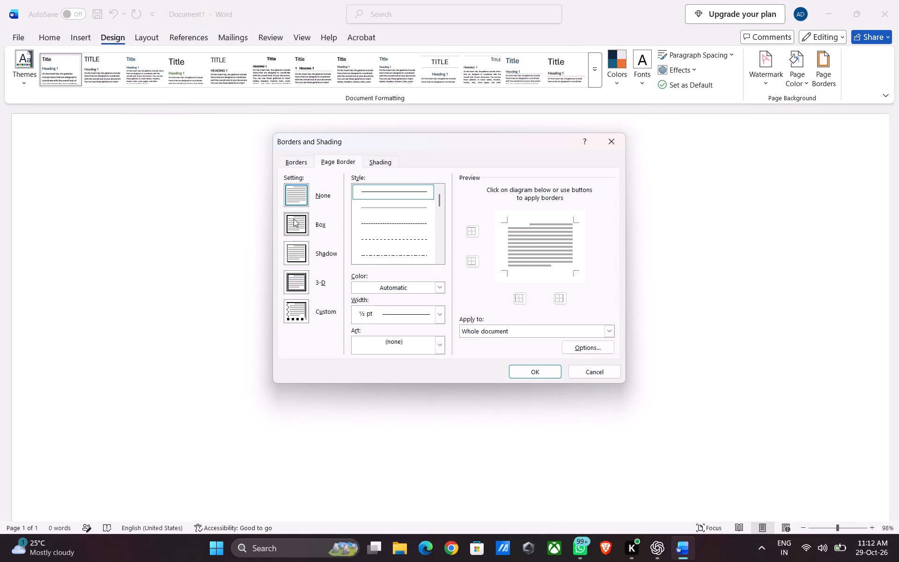
left_click(441, 319)
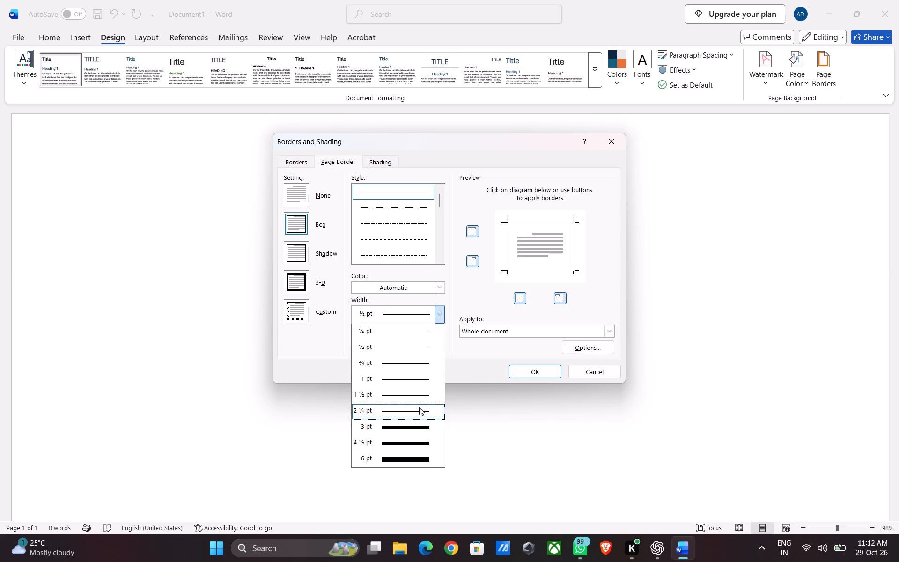
left_click(422, 406)
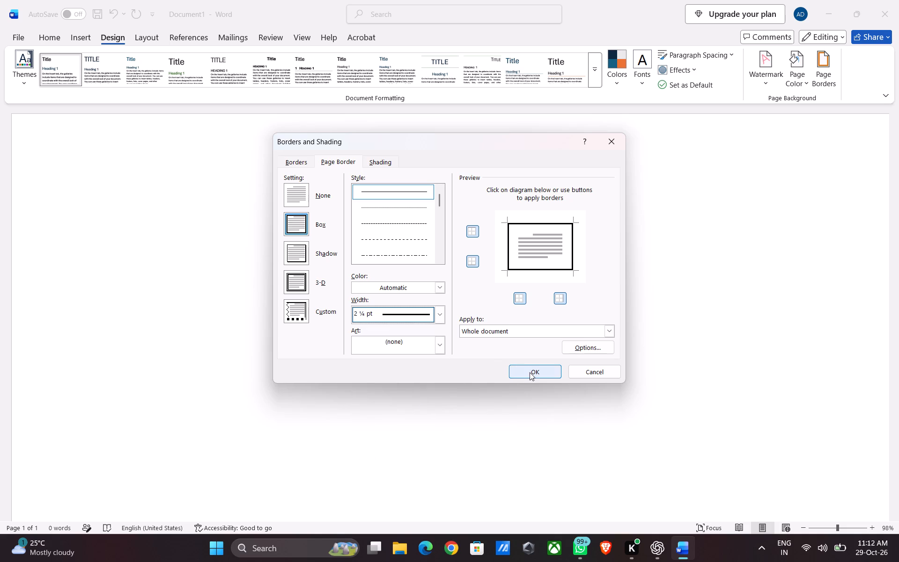
left_click(530, 372)
scroll(390, 349, "left", 2)
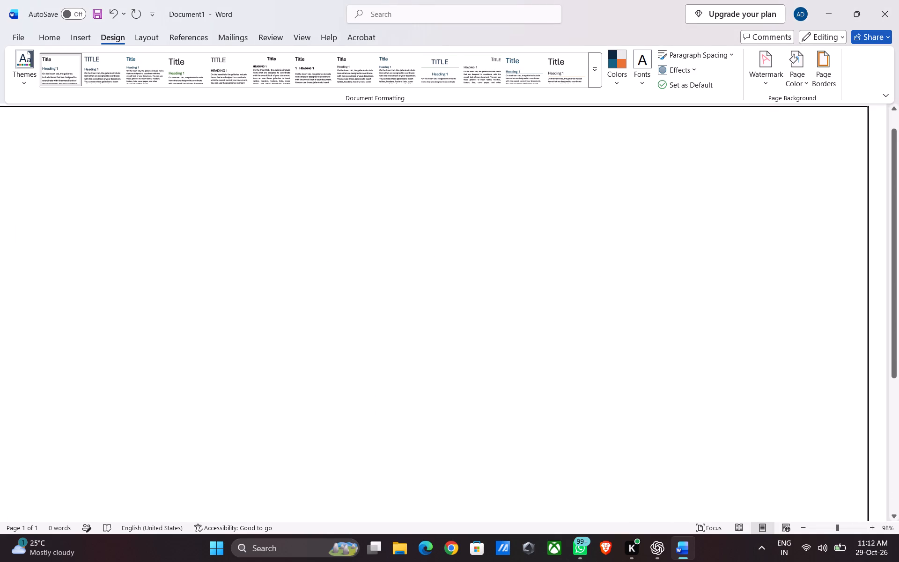
scroll(390, 349, "right", 1)
scroll(390, 349, "up", 1)
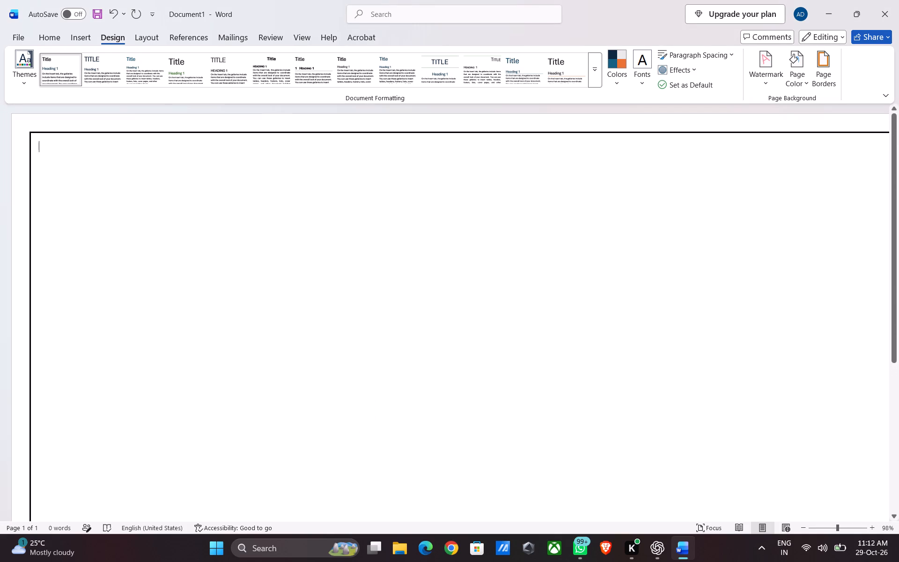
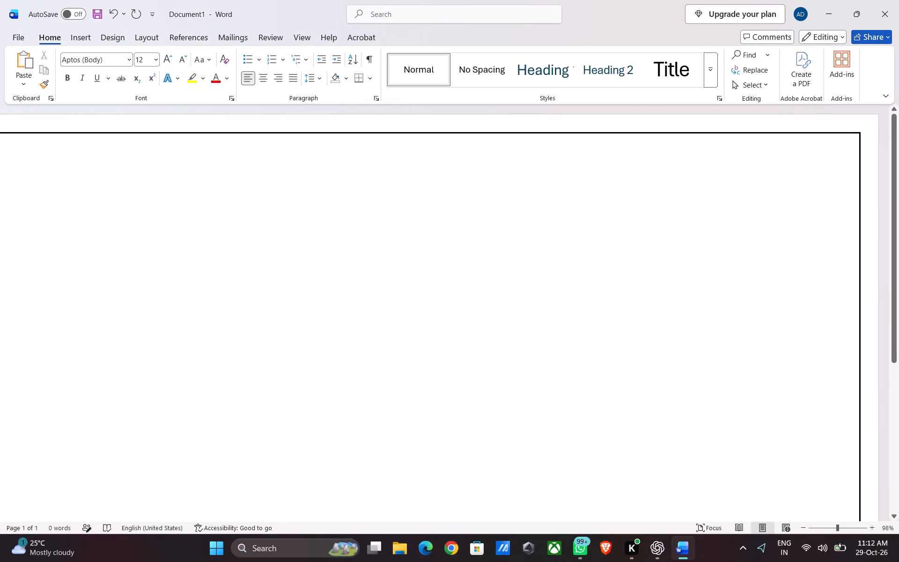
scroll(494, 216, "right", 3)
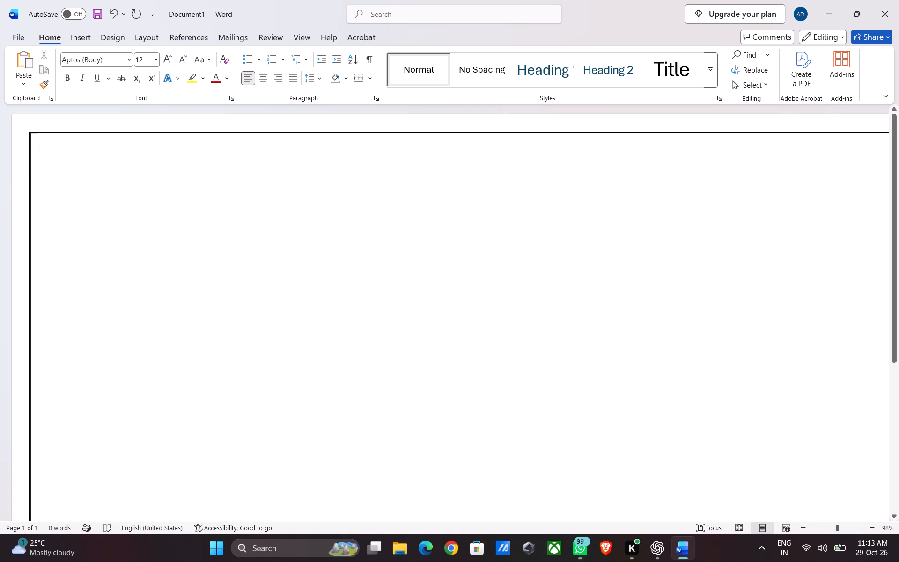
scroll(494, 216, "down", 2, "ctrl")
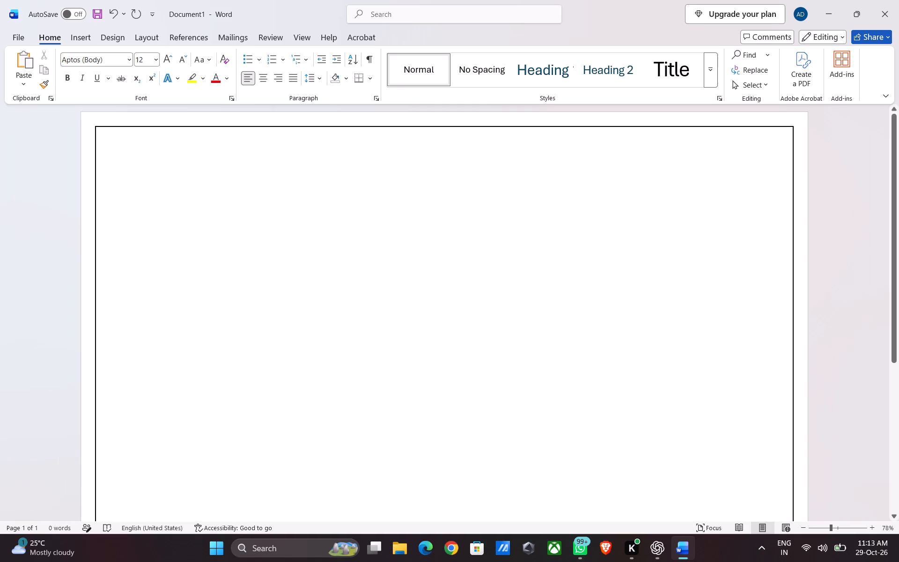
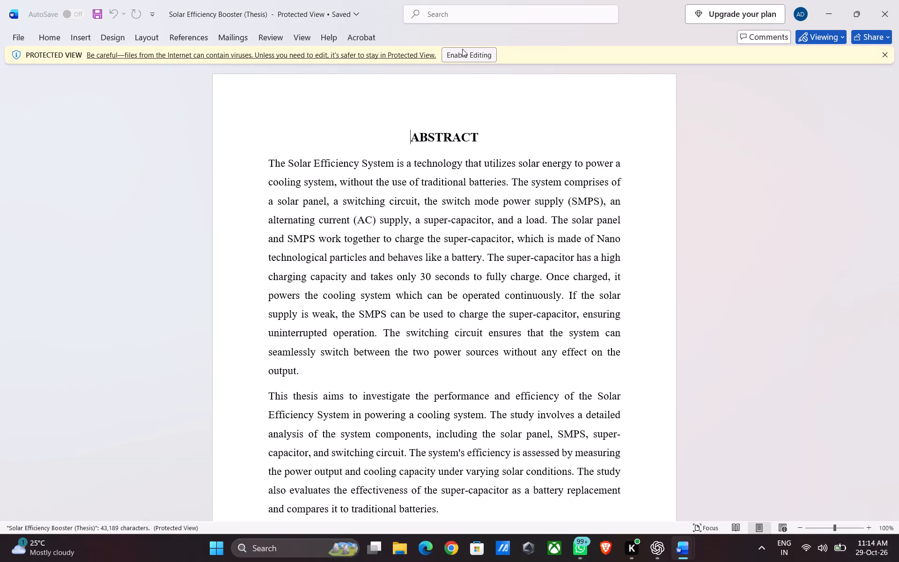
Enable editing for the protected Solar Efficiency Booster thesis document.
left_click(461, 54)
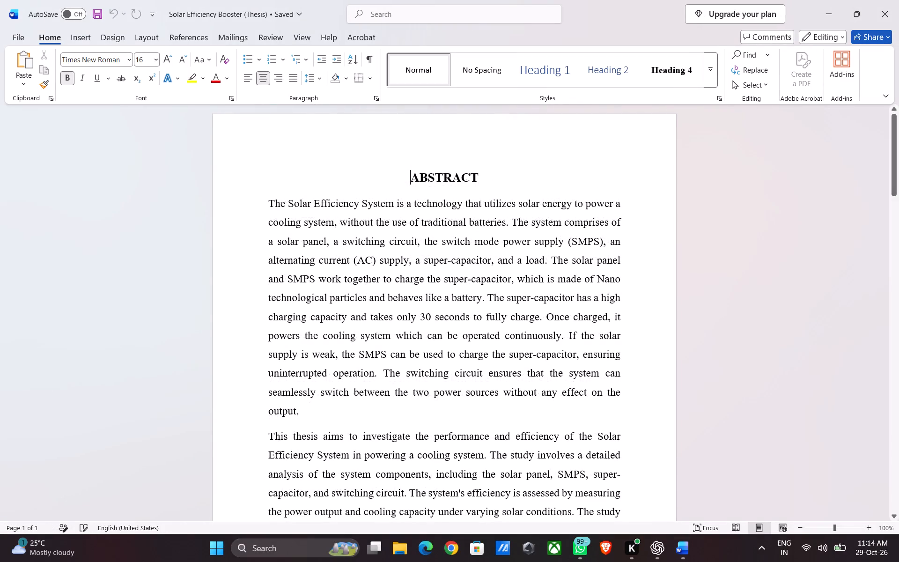
Look through the thesis from the abstract to the references chapter, examining its chapters, text and diagrams, and return to the first page.
scroll(429, 286, "down", 20)
scroll(429, 286, "down", 20)
scroll(429, 286, "down", 5)
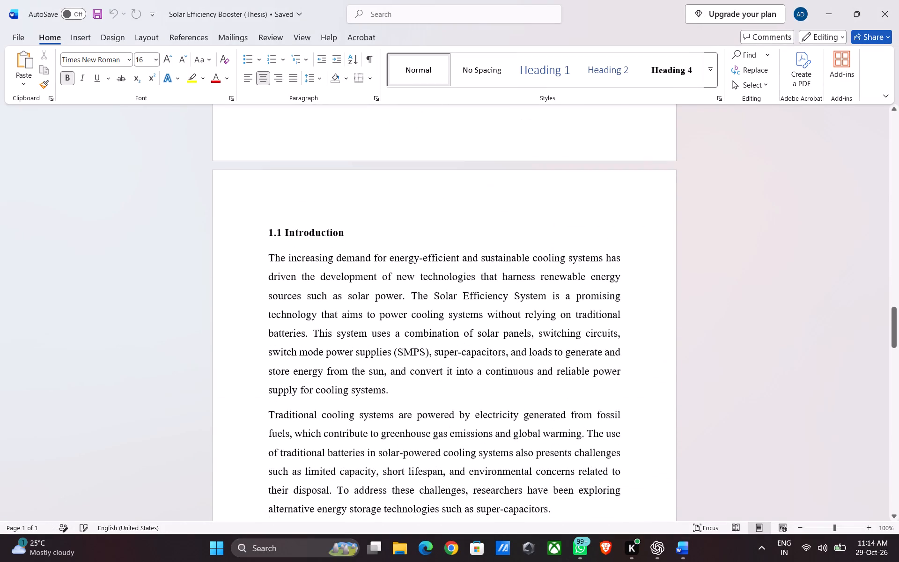
scroll(429, 286, "down", 5, "ctrl")
scroll(429, 286, "up", 4)
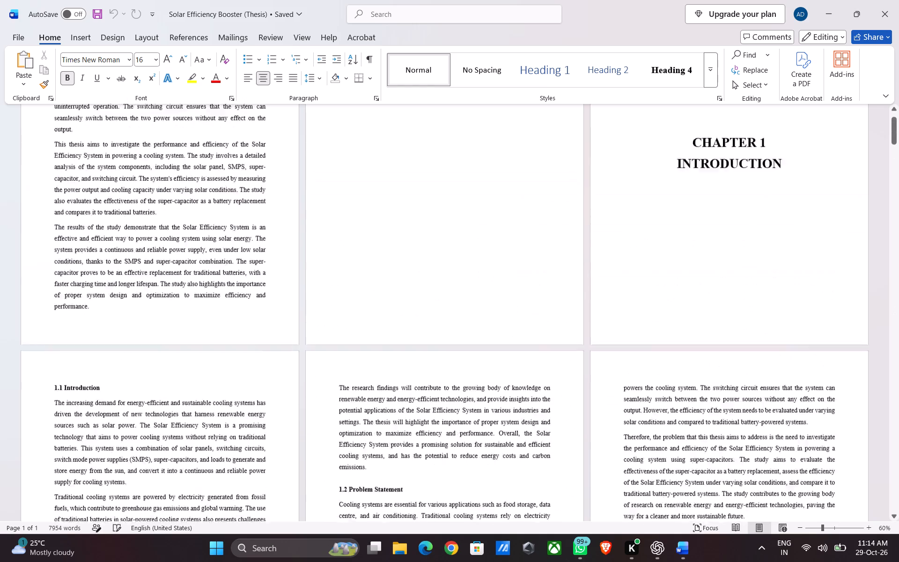
scroll(429, 286, "up", 7)
scroll(429, 286, "down", 9)
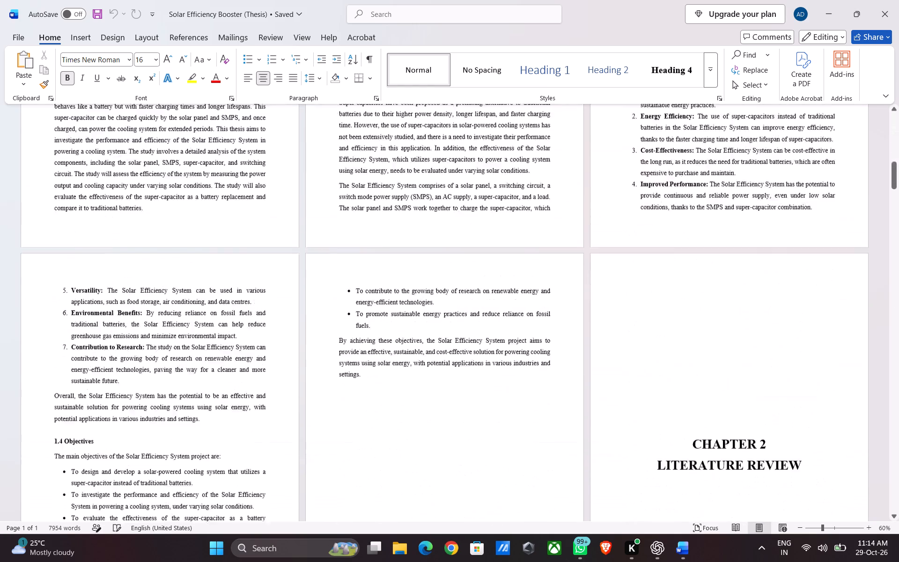
scroll(429, 286, "down", 13)
scroll(429, 286, "up", 7)
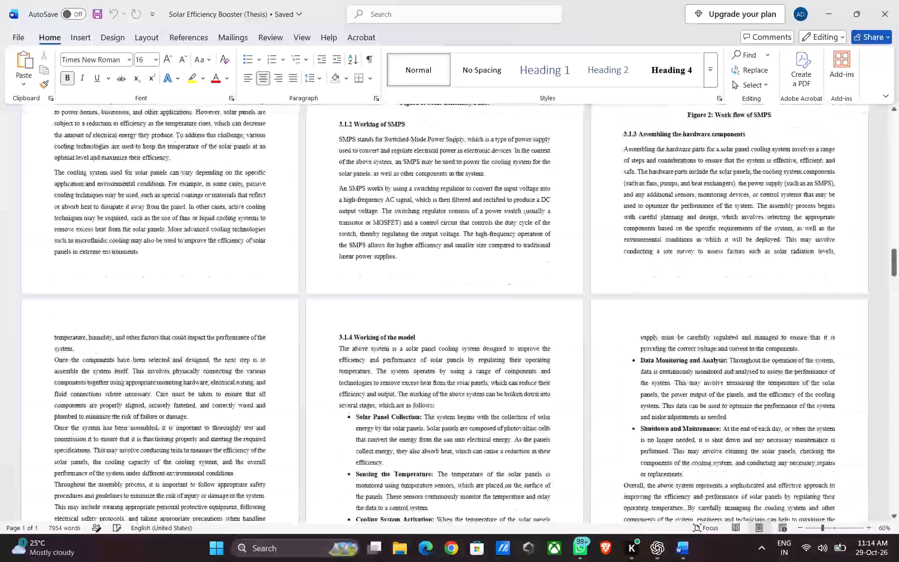
scroll(429, 286, "up", 2)
scroll(429, 286, "down", 16)
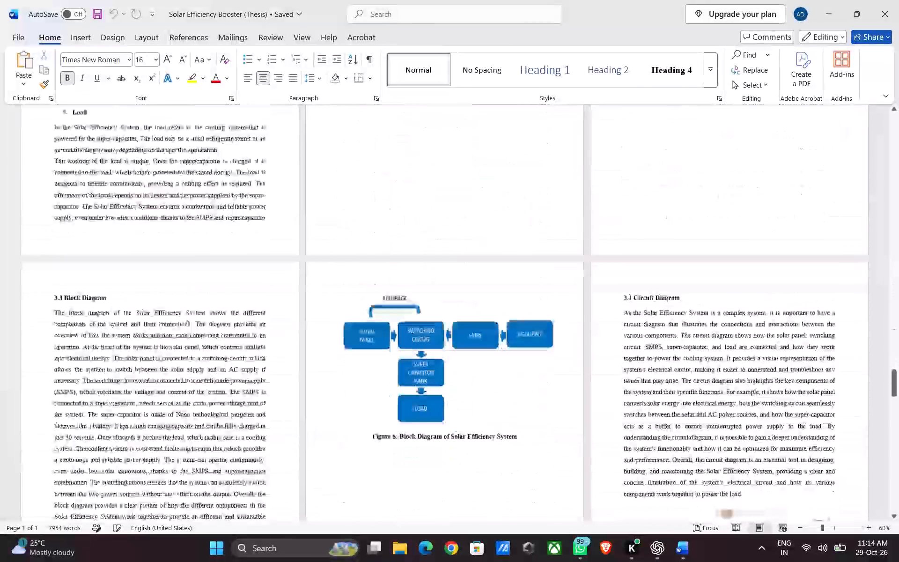
scroll(429, 286, "down", 7)
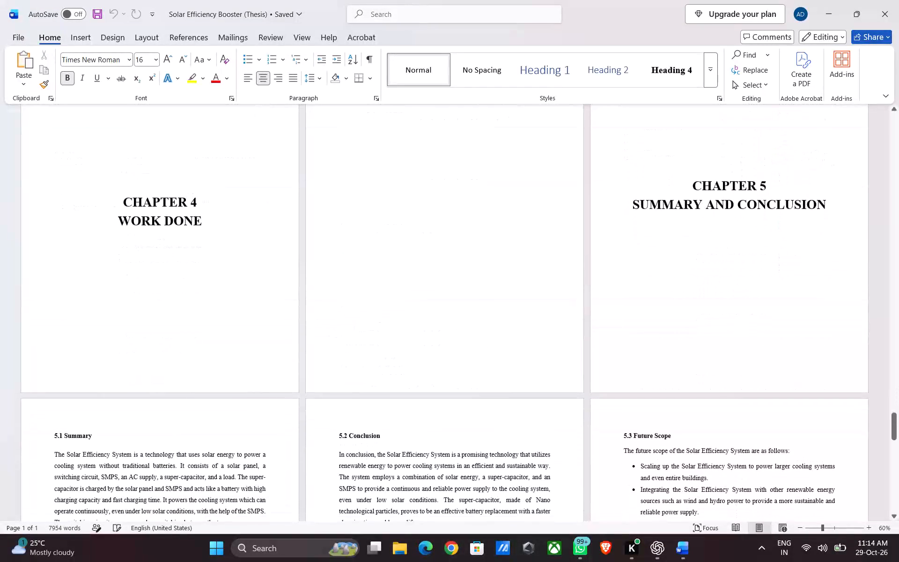
scroll(429, 286, "down", 9)
scroll(429, 286, "up", 5)
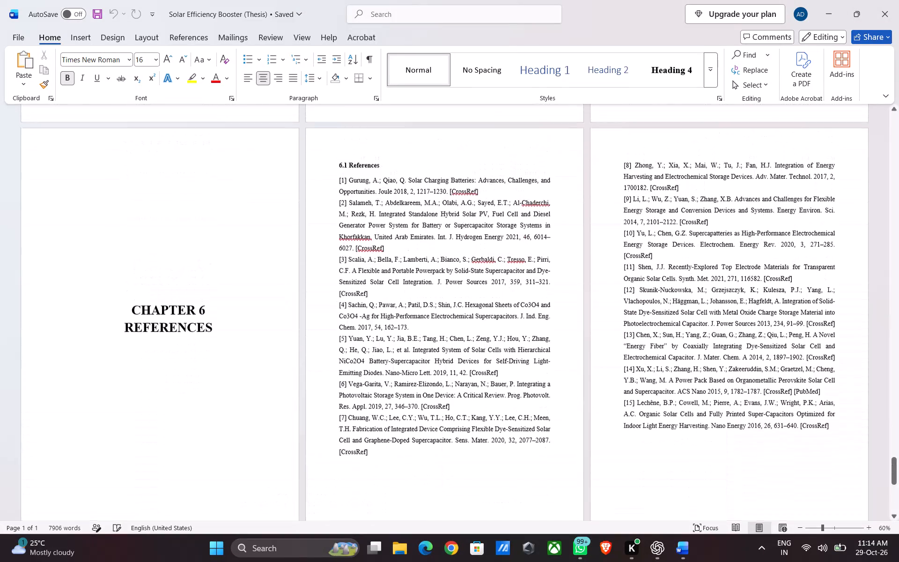
scroll(429, 286, "down", 7)
scroll(429, 286, "up", 9)
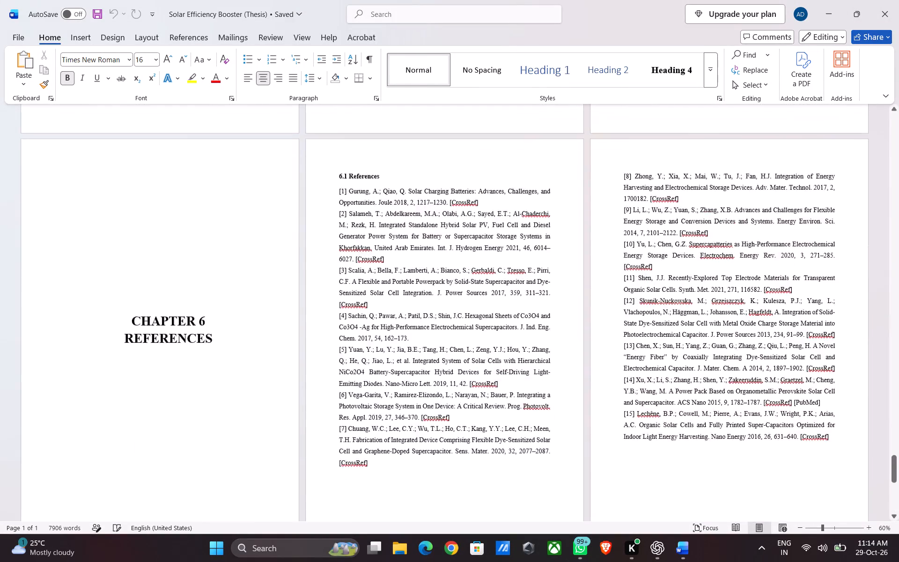
scroll(429, 286, "up", 19)
scroll(429, 286, "up", 16)
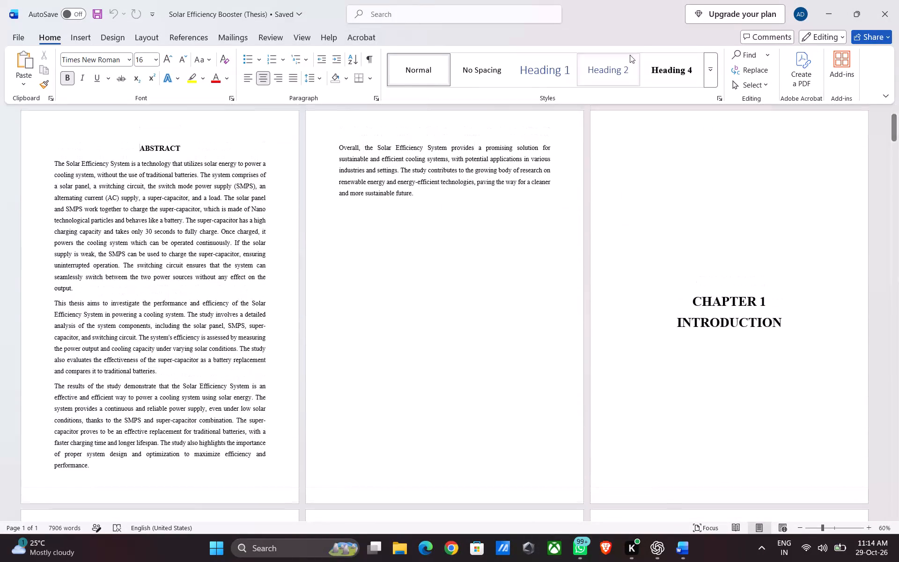
Close the Solar Efficiency Booster thesis document to return to the blank bordered document.
left_click(882, 14)
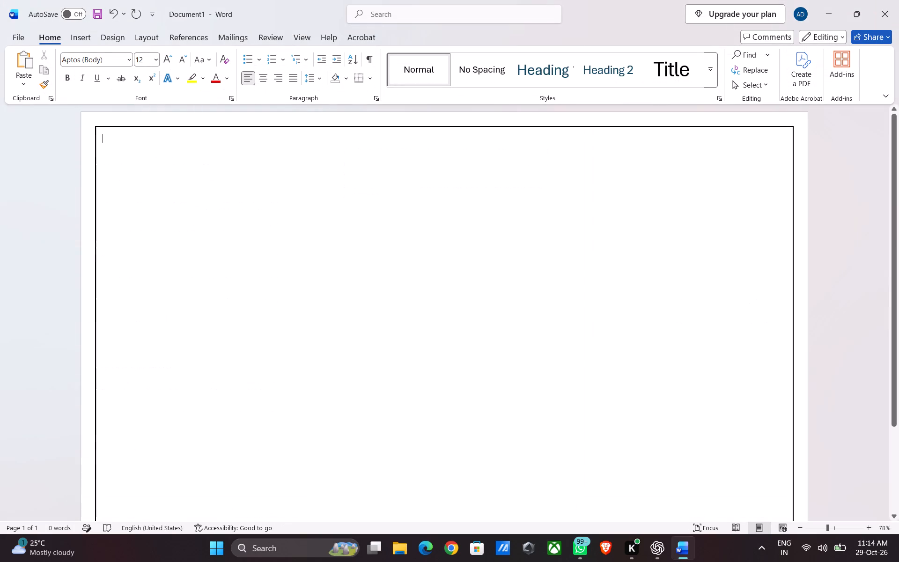
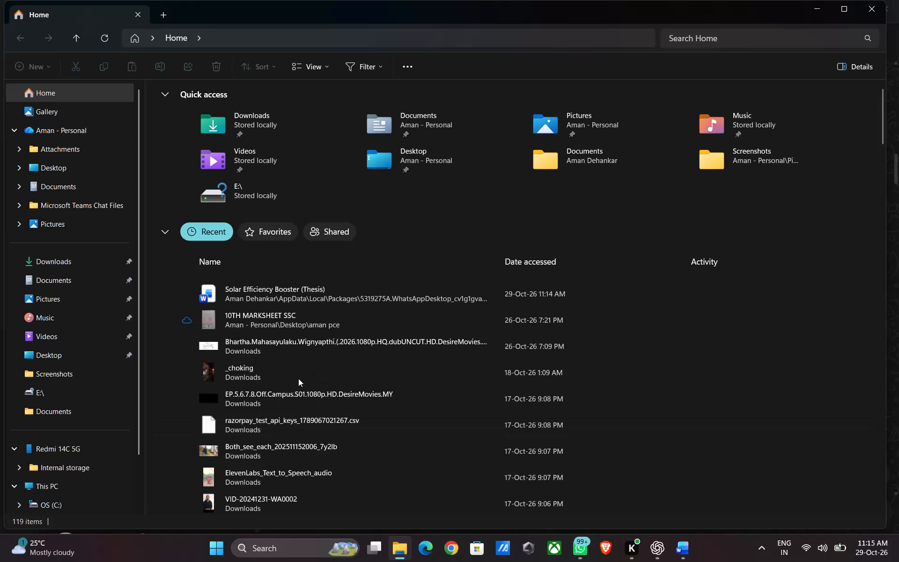
Open the recent G24semifinal thesis document, the copy stored in the WhatsApp folder.
scroll(298, 378, "down", 3)
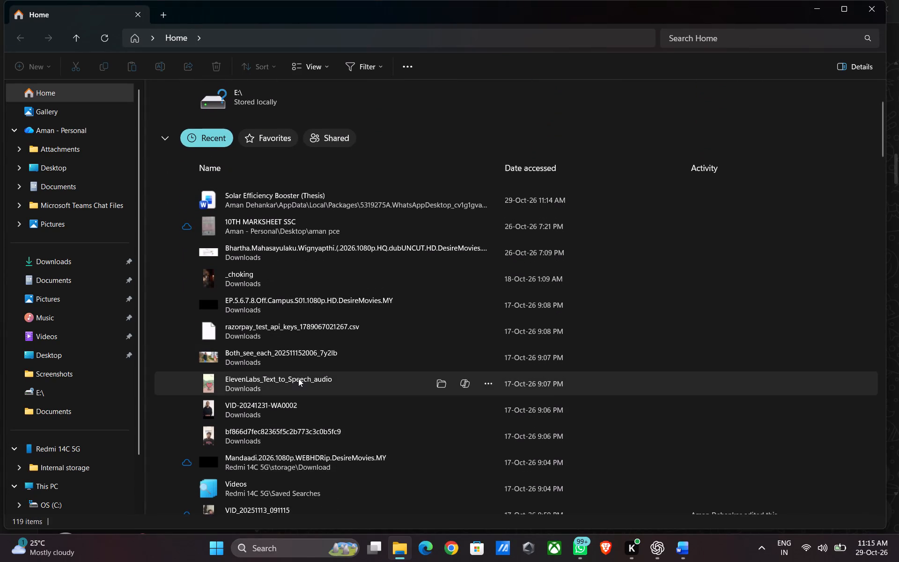
scroll(298, 378, "down", 3)
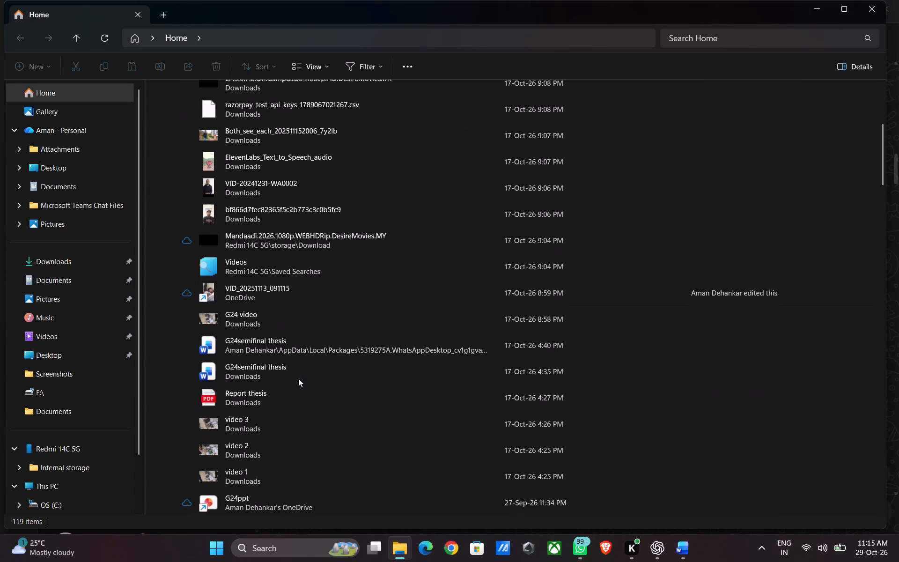
scroll(298, 378, "down", 1)
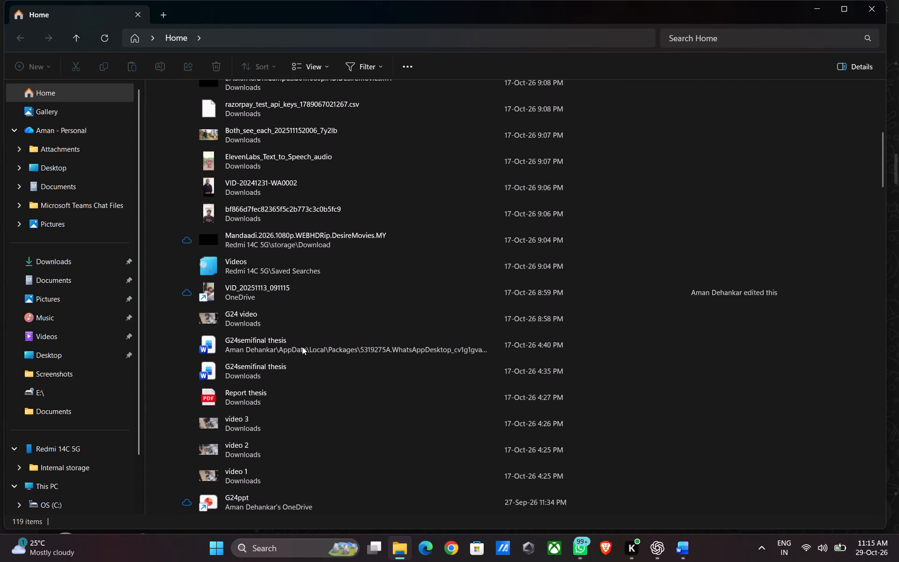
double_click(302, 347)
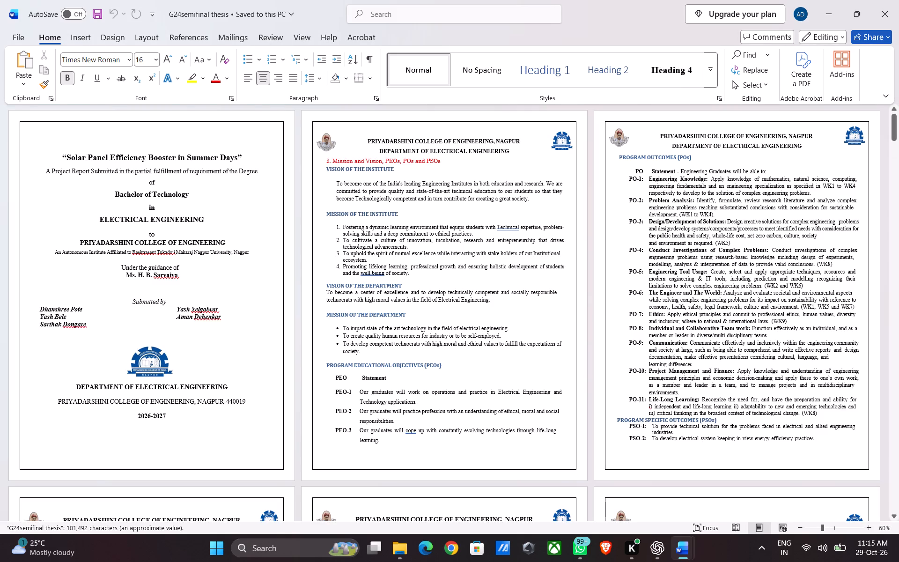
Look through the G24semifinal thesis from the title page onward for the block diagram of the proposed cooling system.
scroll(442, 265, "up", 2, "ctrl")
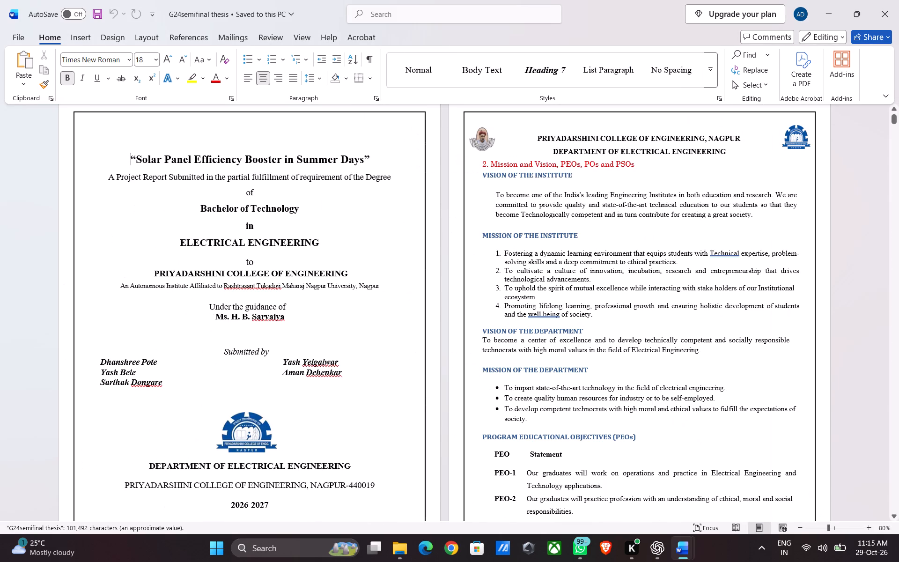
scroll(442, 265, "up", 2, "ctrl")
scroll(442, 265, "down", 9)
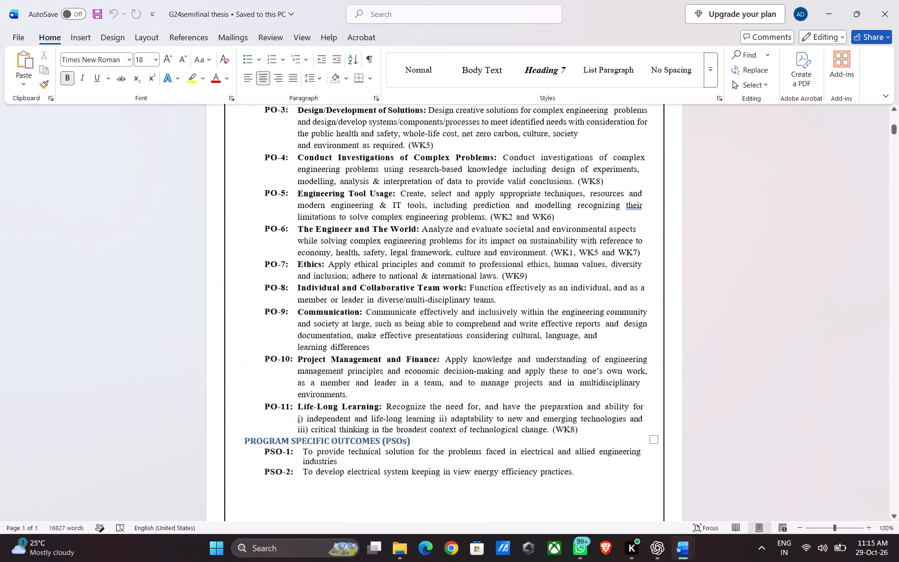
scroll(442, 265, "down", 20)
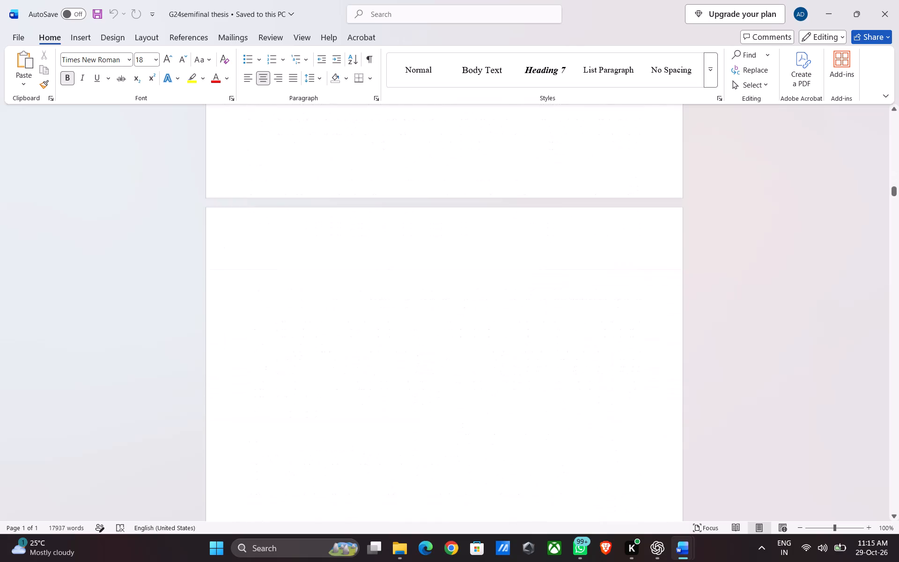
scroll(442, 265, "down", 13)
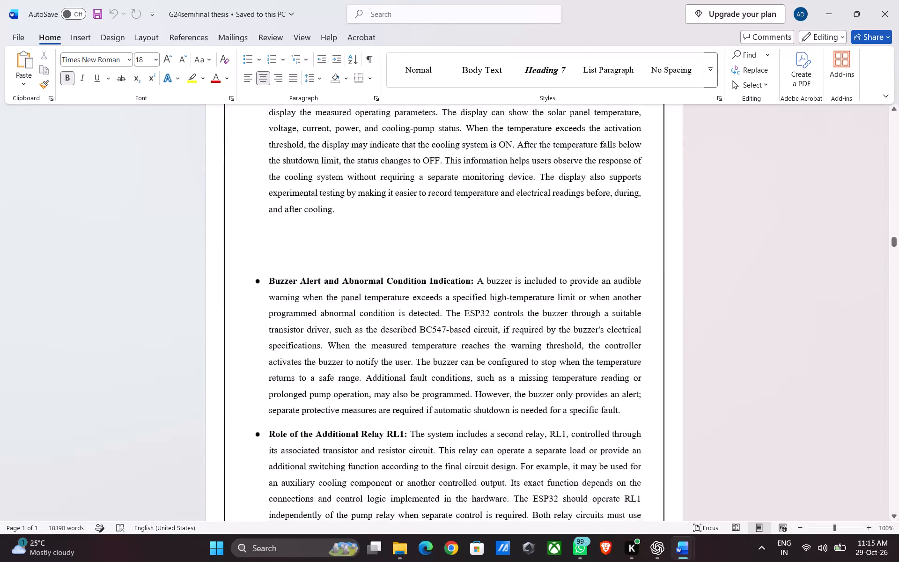
scroll(442, 265, "down", 12)
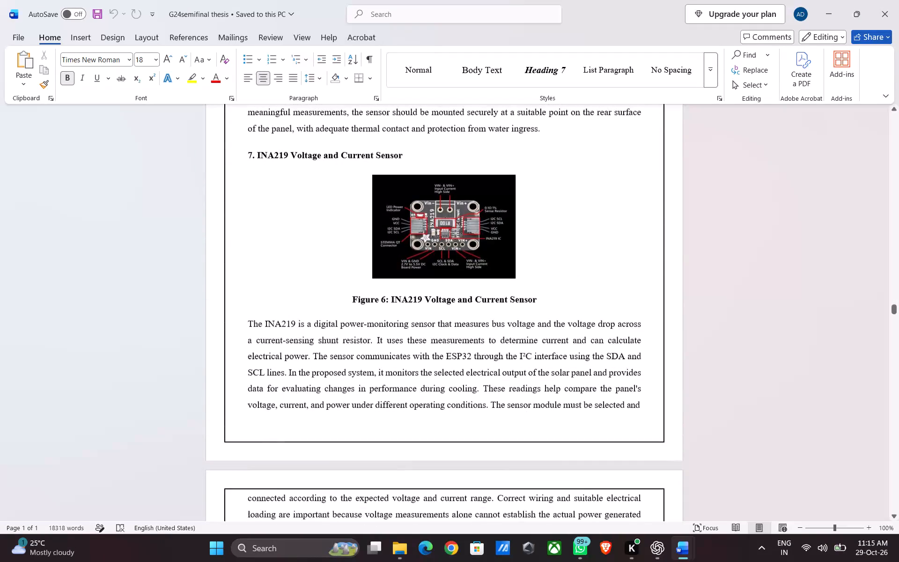
scroll(442, 265, "down", 11)
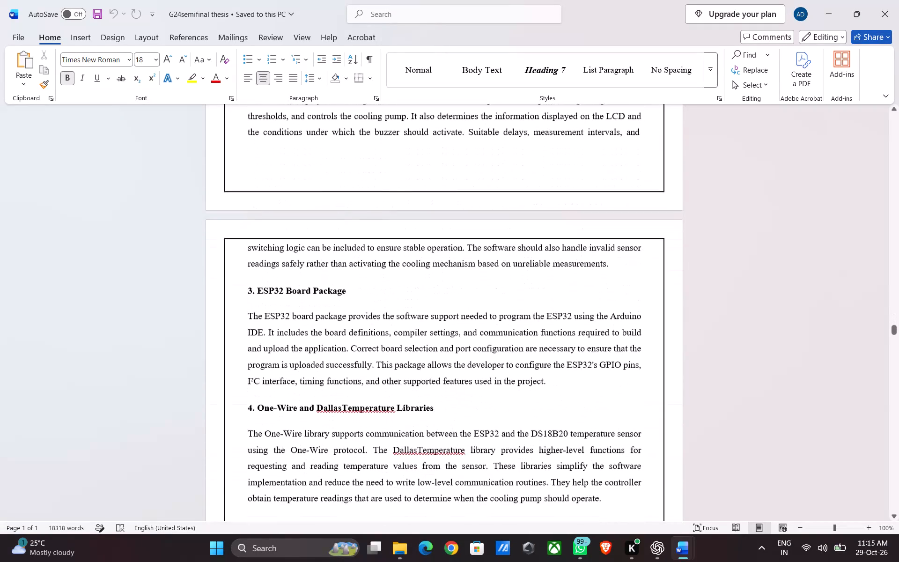
scroll(442, 265, "down", 20)
scroll(442, 265, "down", 9)
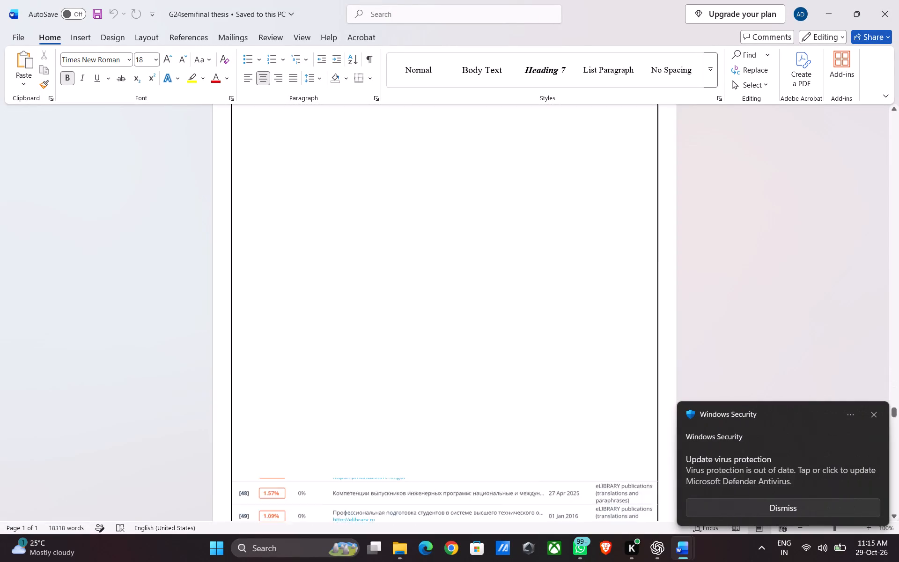
scroll(442, 265, "down", 20)
scroll(442, 265, "down", 1)
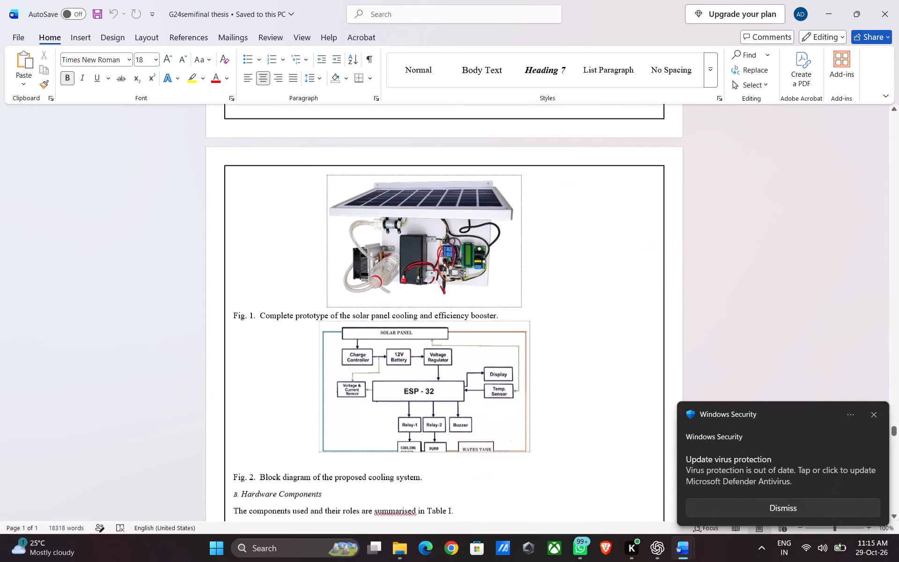
scroll(442, 265, "down", 1)
Copy the Fig. 2 block diagram from the thesis and paste it into the blank bordered document, Document1.
left_click(364, 239)
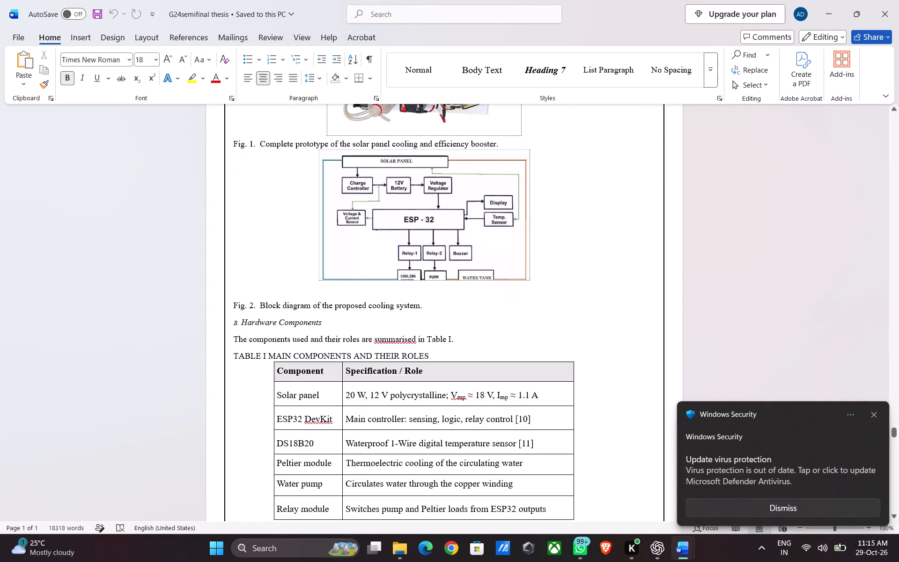
right_click(364, 239)
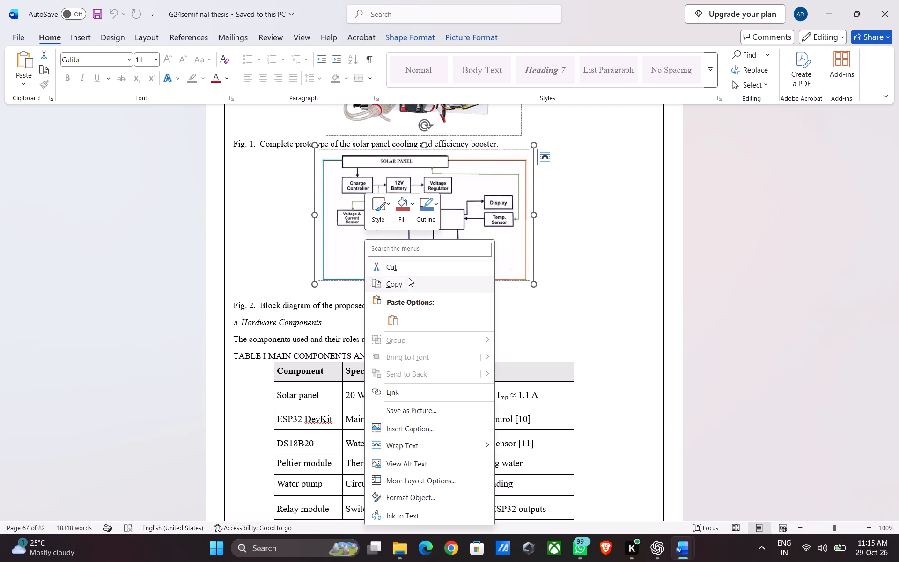
left_click(405, 283)
key("alt+Tab")
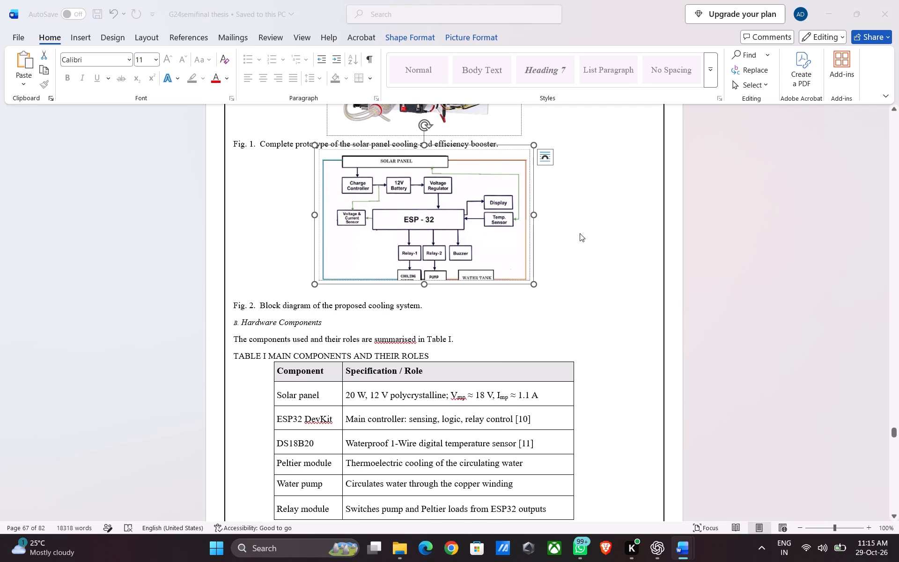
left_click(409, 236)
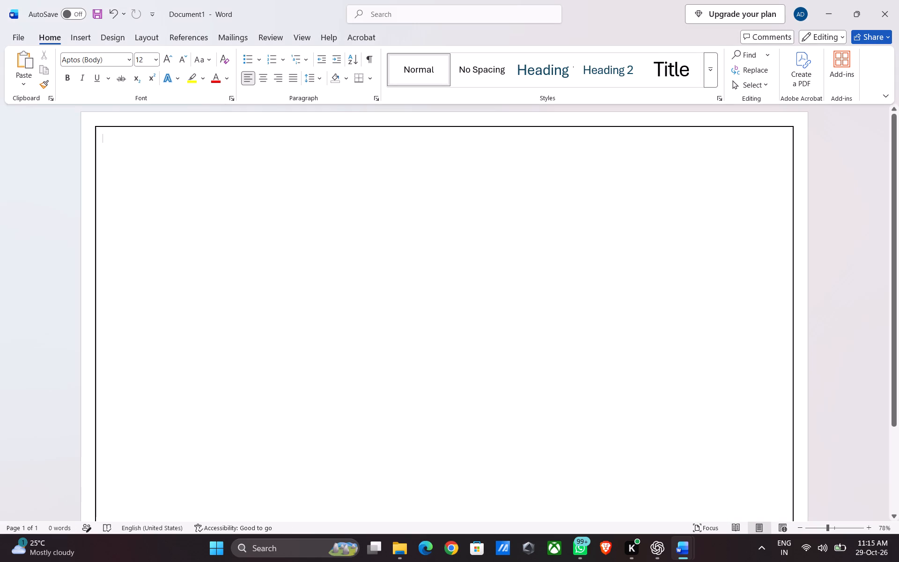
key("ctrl+v")
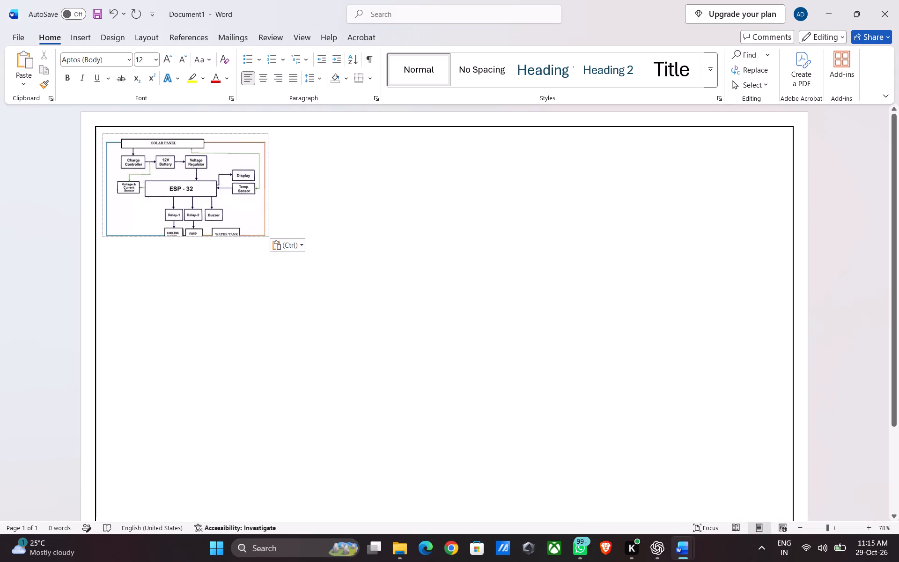
Set the pasted block diagram's text wrapping to Tight so it can be placed freely.
right_click(214, 201)
scroll(214, 201, "right", 3)
left_click(351, 236)
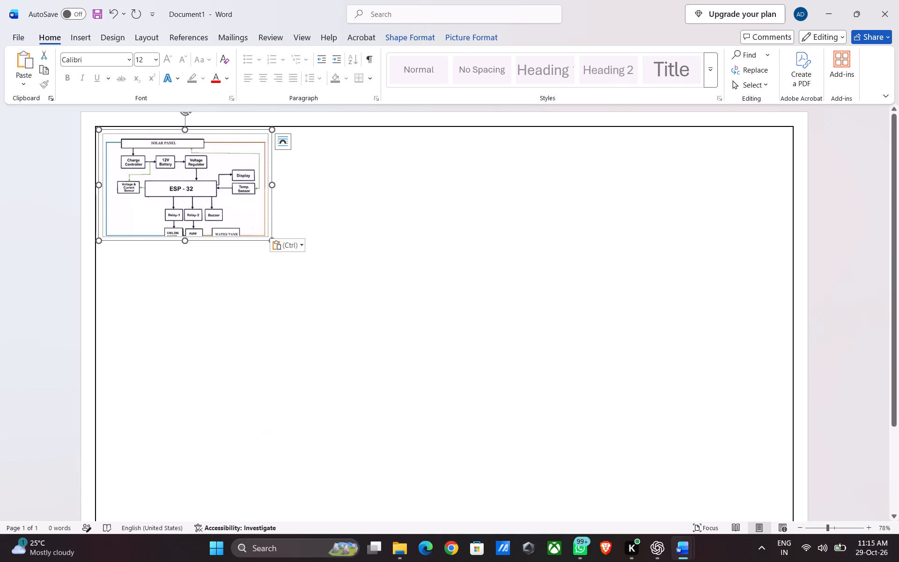
left_click(280, 141)
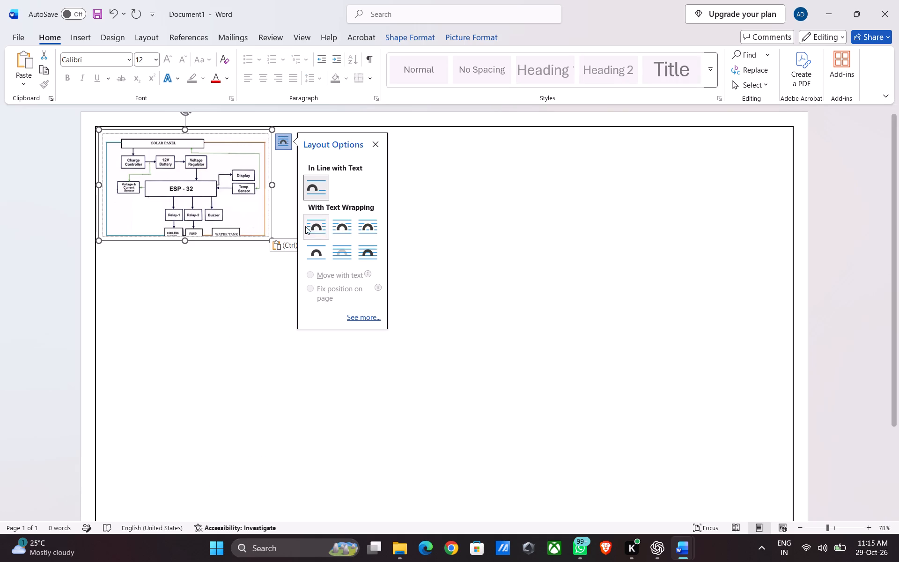
left_click(342, 228)
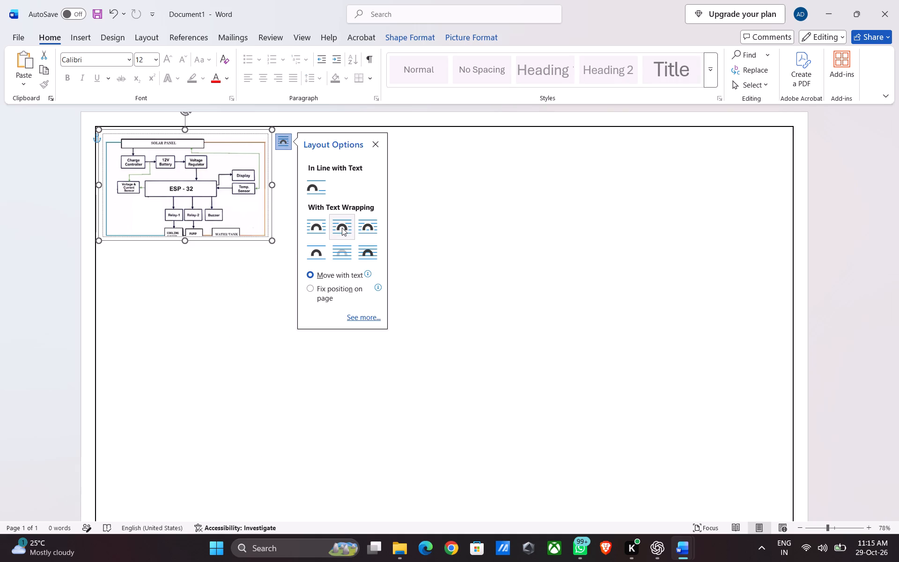
left_click(265, 265)
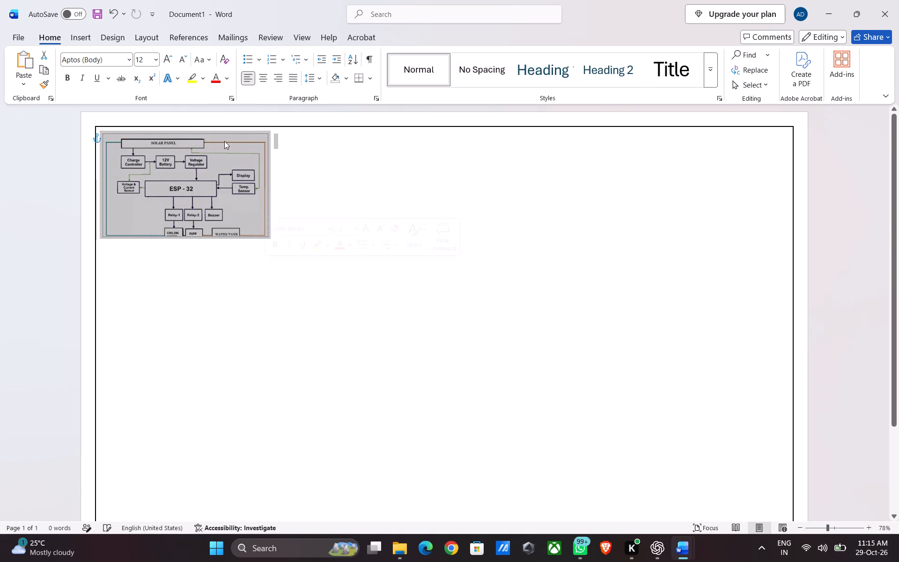
left_click(334, 238)
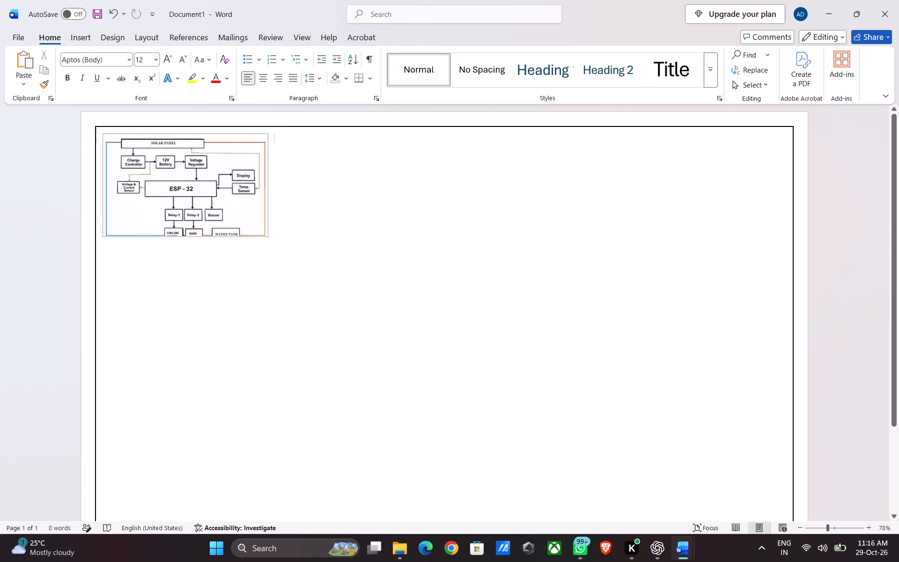
Enlarge the block diagram and reposition it slightly above the centre of the bordered page.
left_click_drag(205, 183, 456, 226)
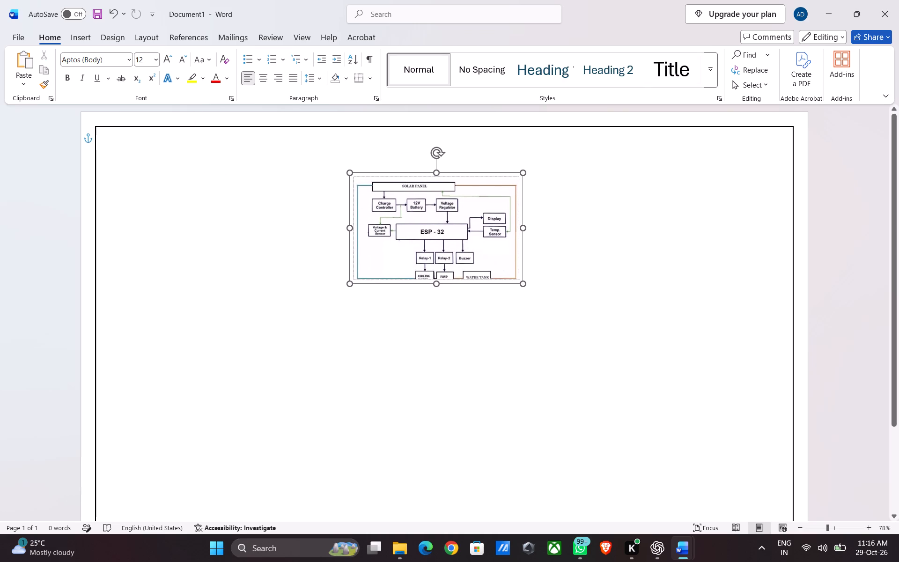
left_click_drag(456, 226, 449, 288)
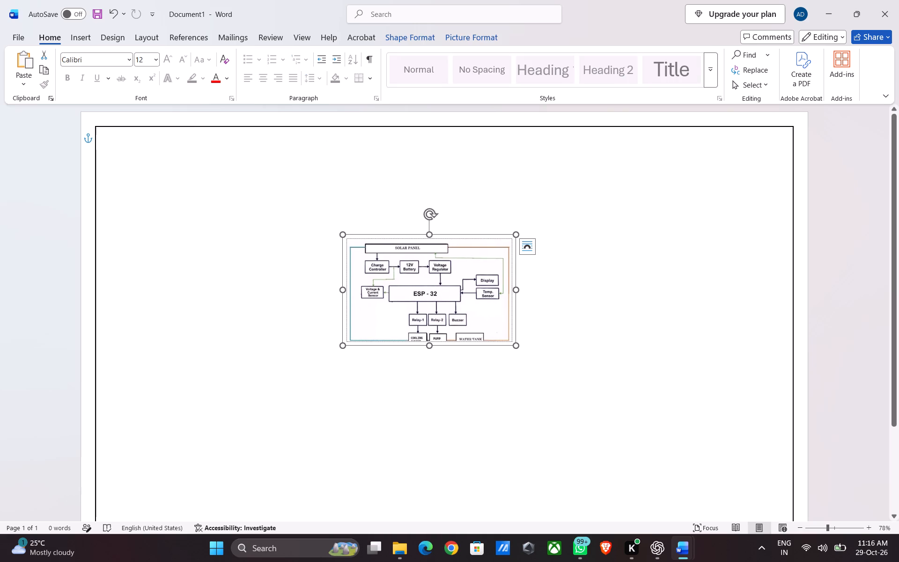
left_click_drag(516, 344, 526, 368)
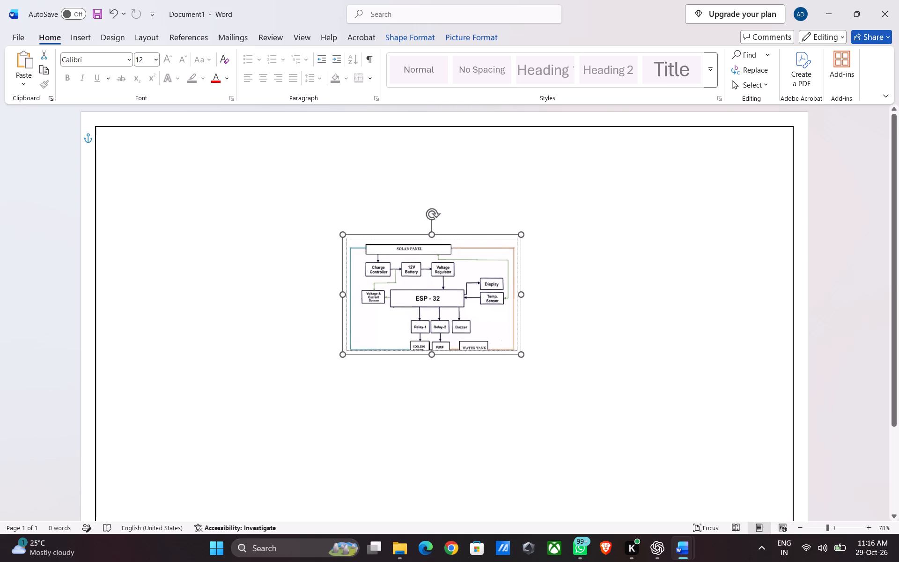
left_click_drag(526, 368, 550, 412)
left_click_drag(487, 381, 491, 453)
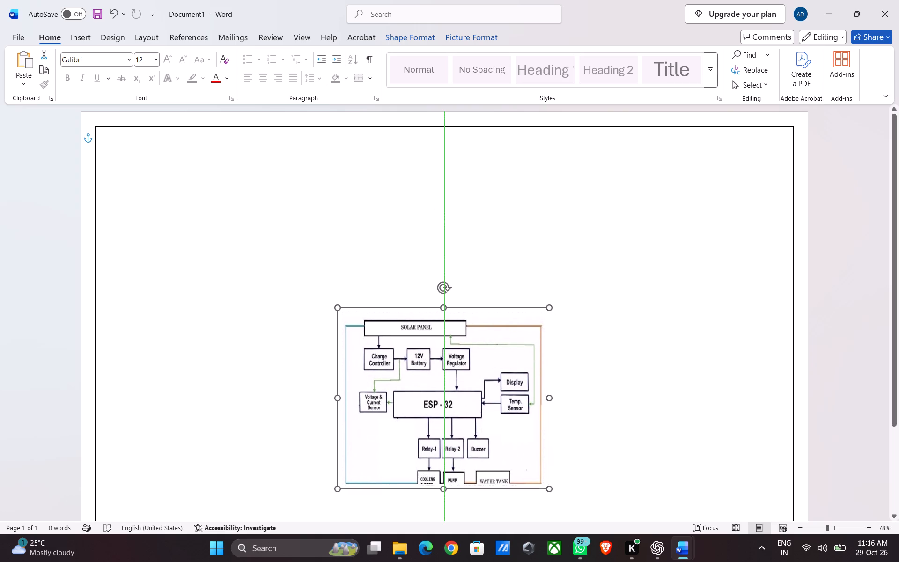
left_click_drag(491, 453, 494, 451)
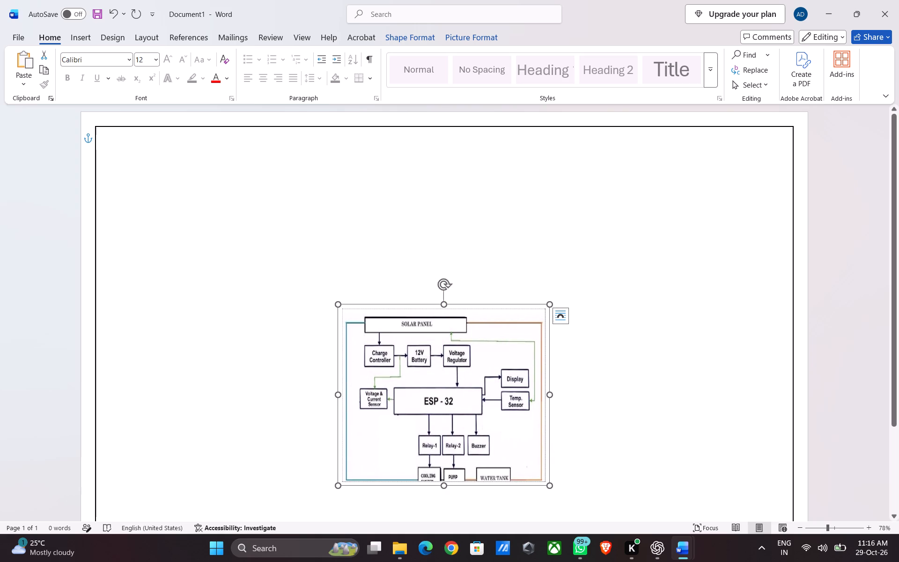
left_click_drag(364, 310, 382, 300)
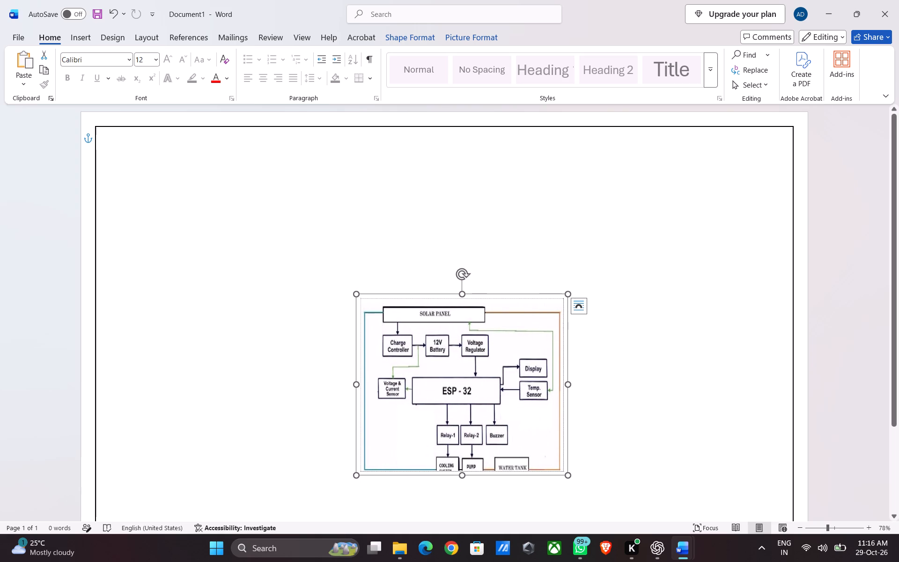
left_click_drag(464, 324, 485, 262)
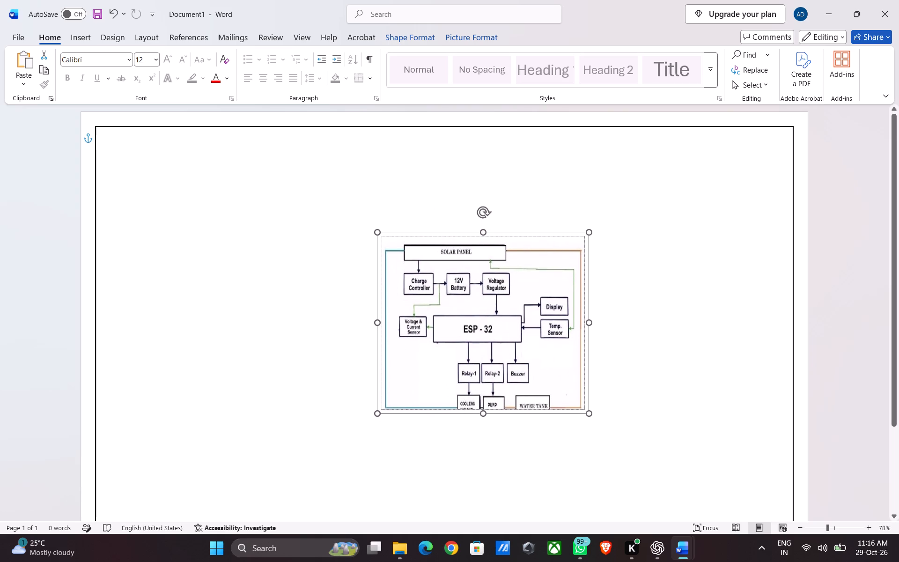
left_click_drag(485, 262, 470, 277)
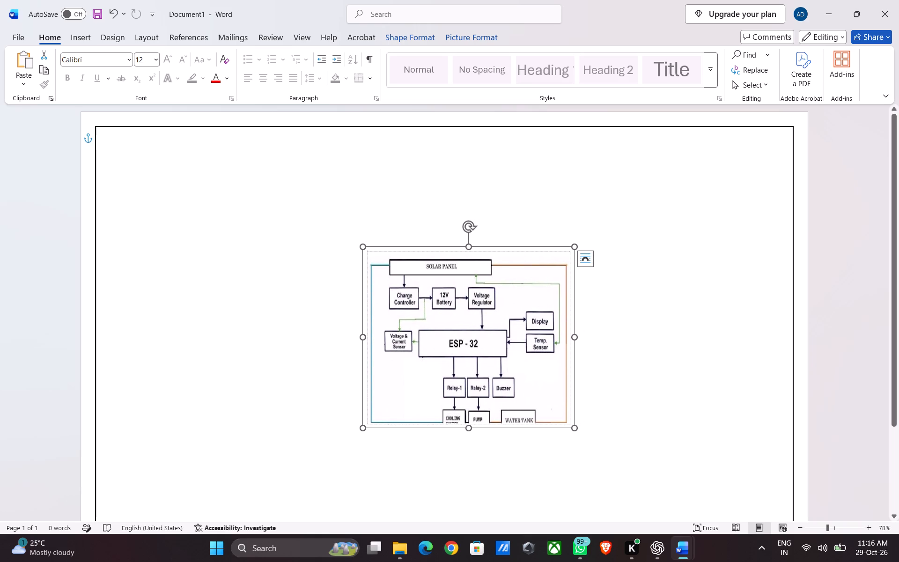
left_click(634, 358)
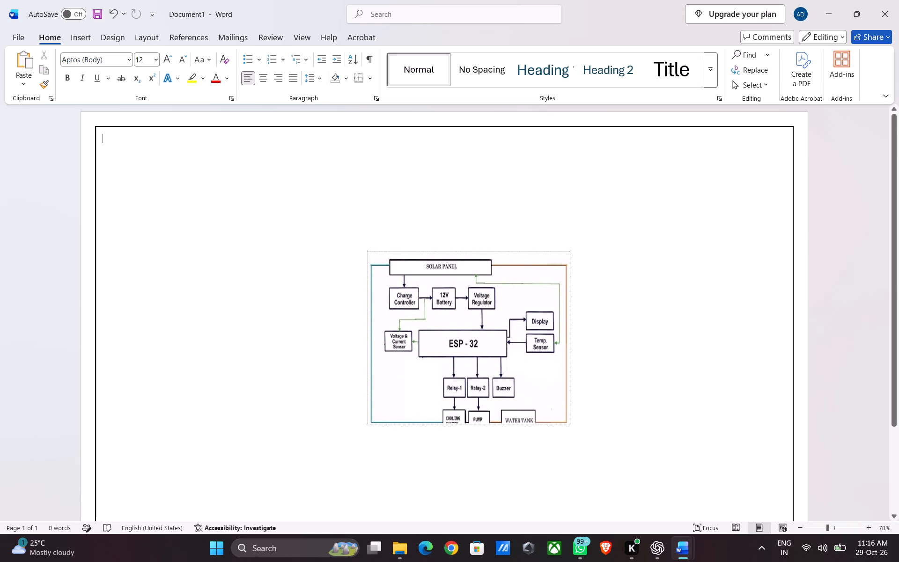
left_click_drag(472, 354, 463, 337)
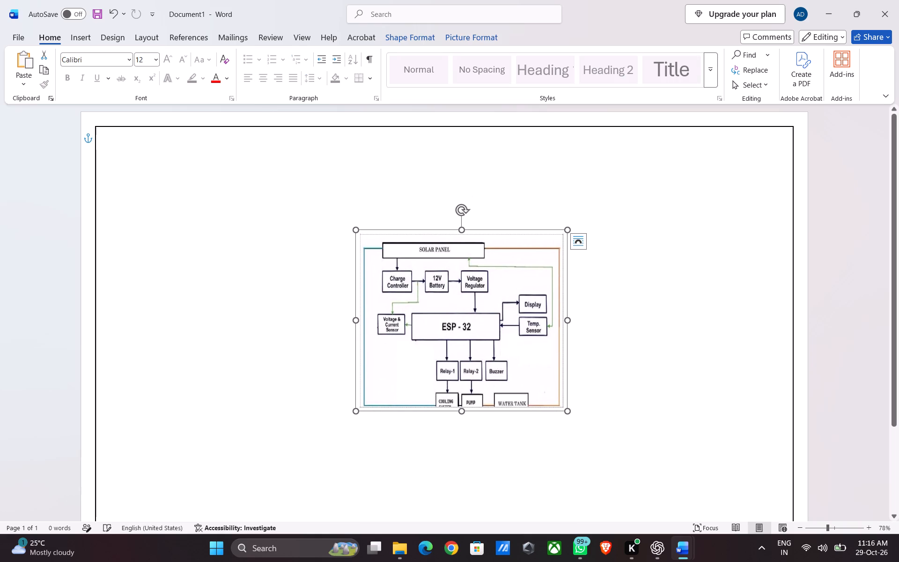
Copy the title “Solar Panel Efficiency Booster in Summer Days” from the thesis title page and paste it at the top of Document1.
key("alt+Tab")
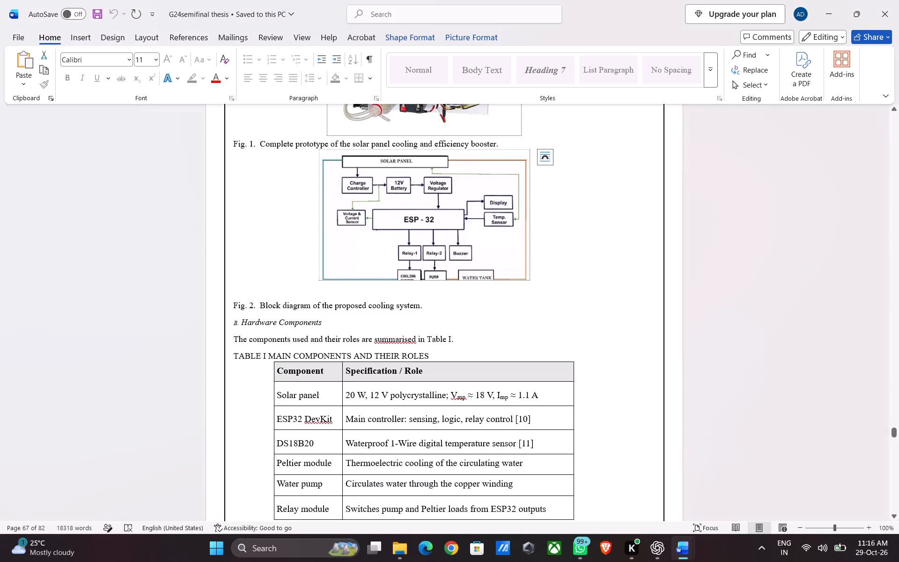
scroll(436, 230, "up", 13)
scroll(436, 230, "up", 20)
scroll(436, 230, "up", 20)
scroll(436, 230, "up", 20)
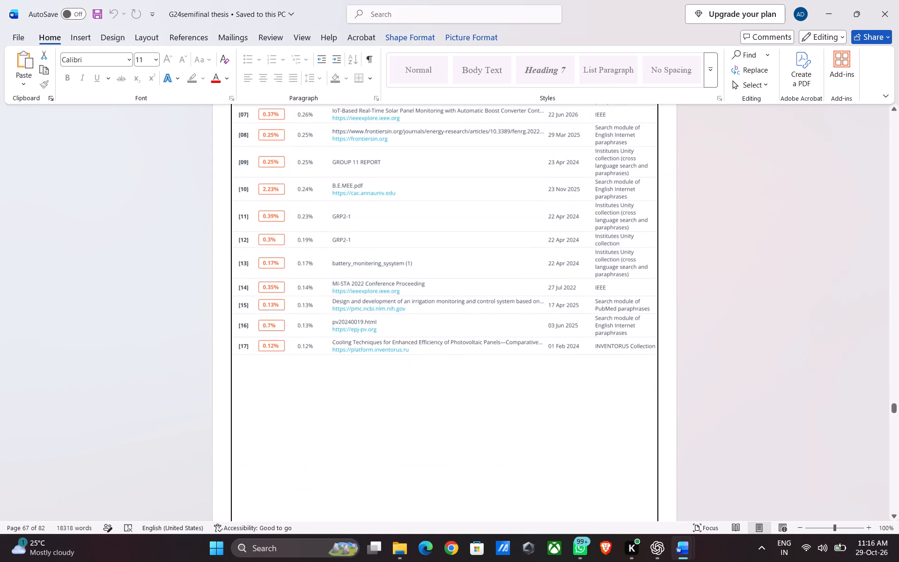
scroll(436, 230, "up", 20)
scroll(436, 230, "up", 14)
scroll(436, 230, "down", 13)
scroll(436, 230, "up", 20)
scroll(436, 230, "up", 20)
scroll(436, 230, "up", 20)
scroll(436, 230, "up", 10)
scroll(436, 230, "up", 14)
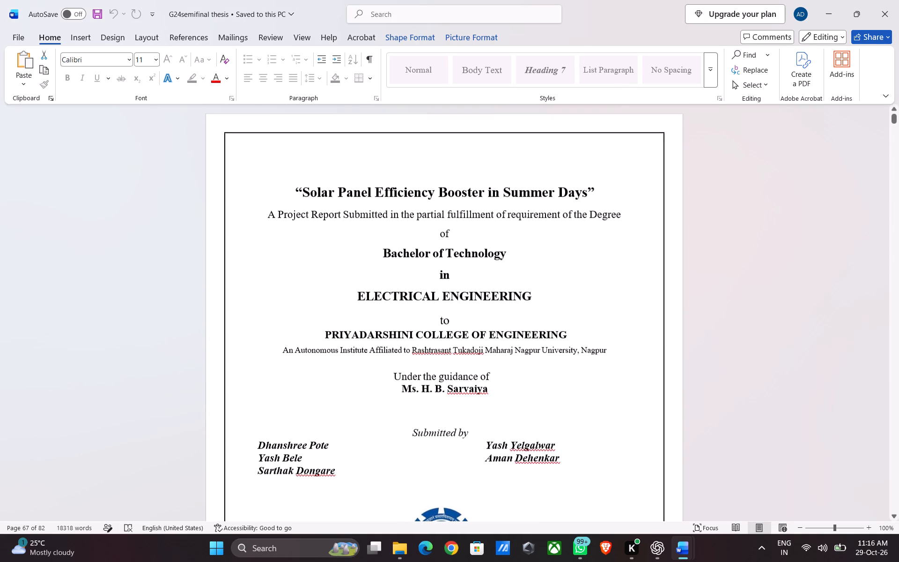
left_click_drag(302, 192, 369, 199)
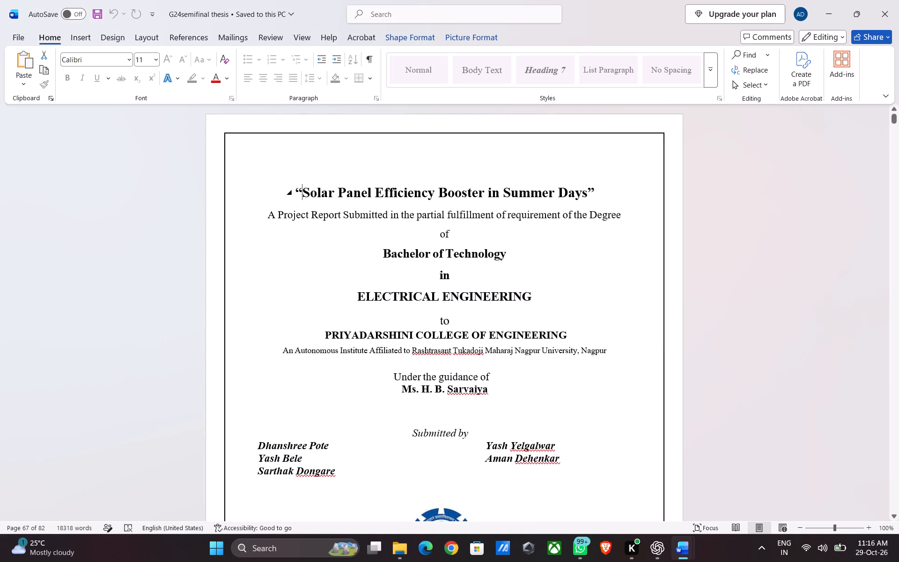
left_click_drag(369, 199, 735, 197)
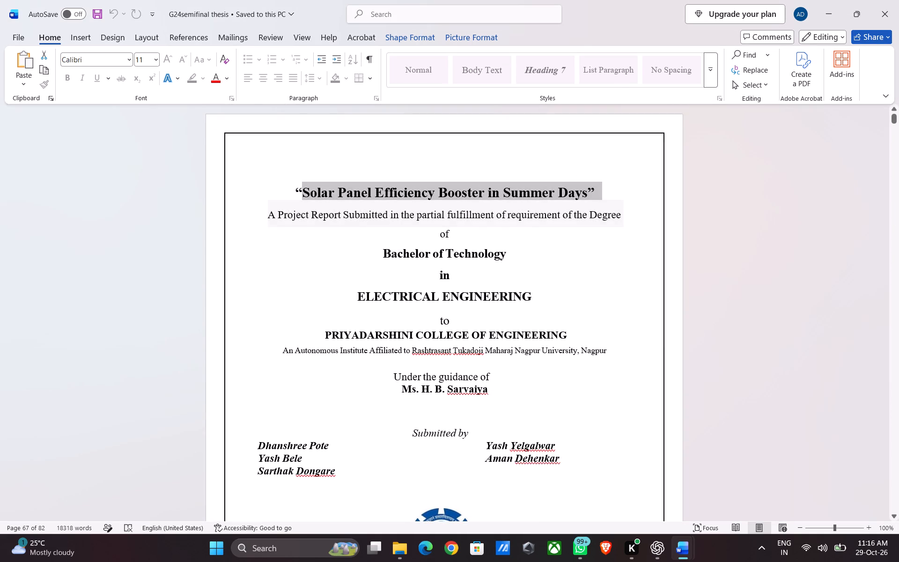
left_click_drag(735, 197, 603, 192)
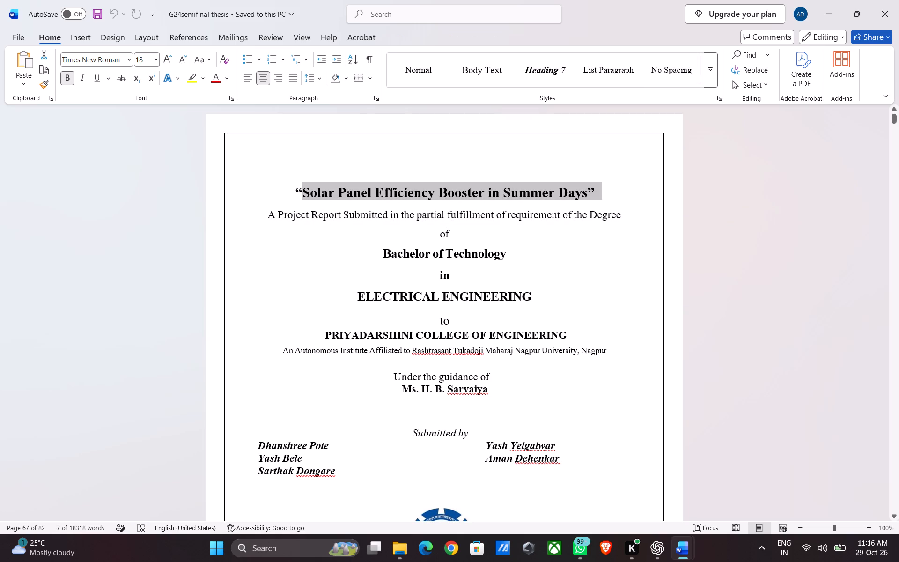
left_click(370, 303)
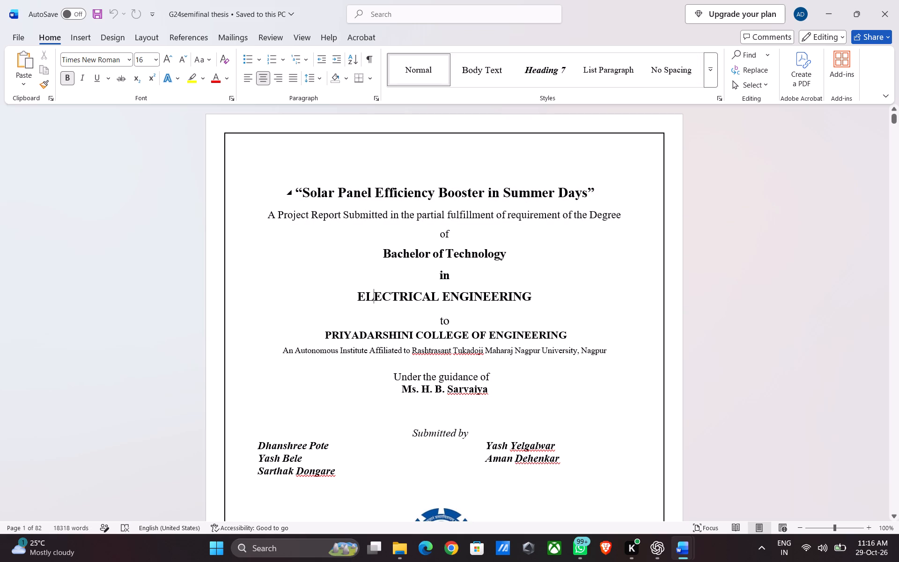
left_click_drag(297, 192, 331, 192)
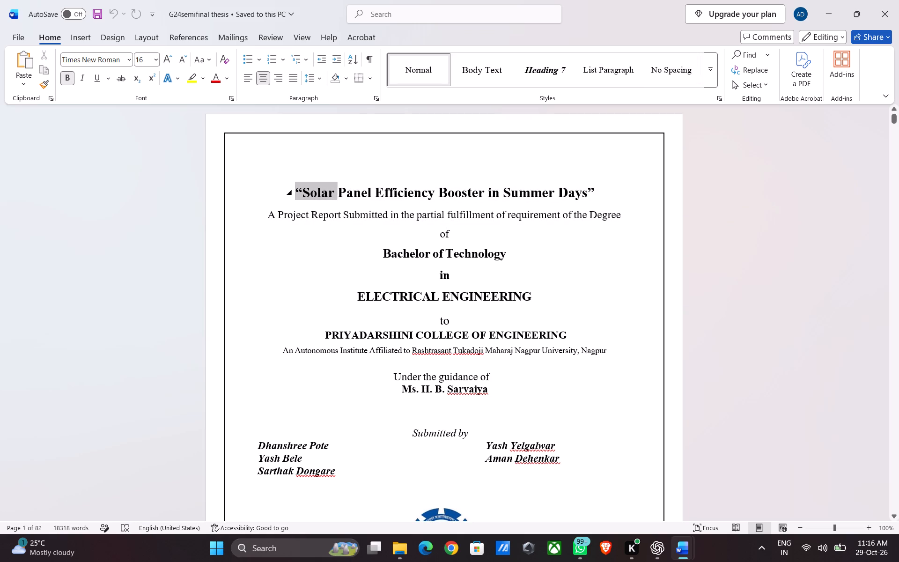
left_click_drag(331, 192, 603, 190)
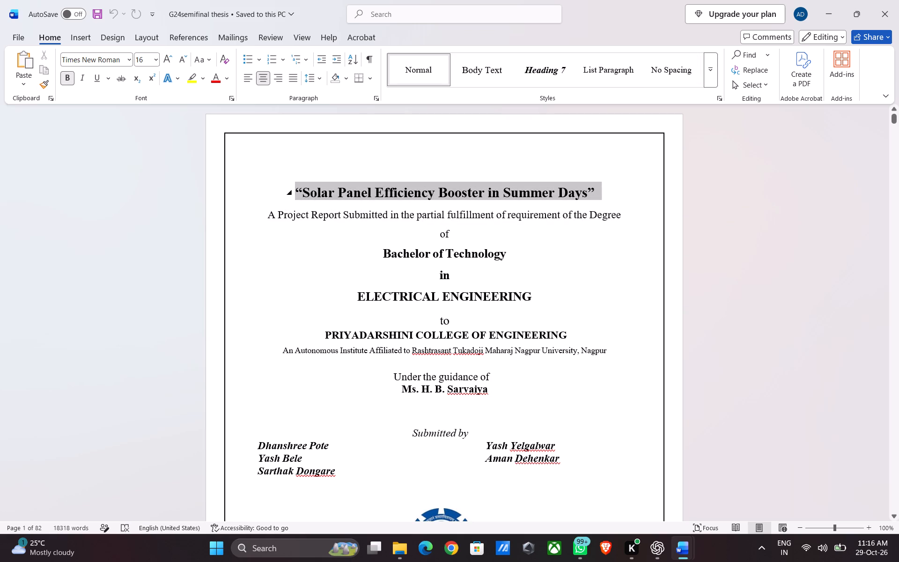
left_click_drag(603, 190, 596, 191)
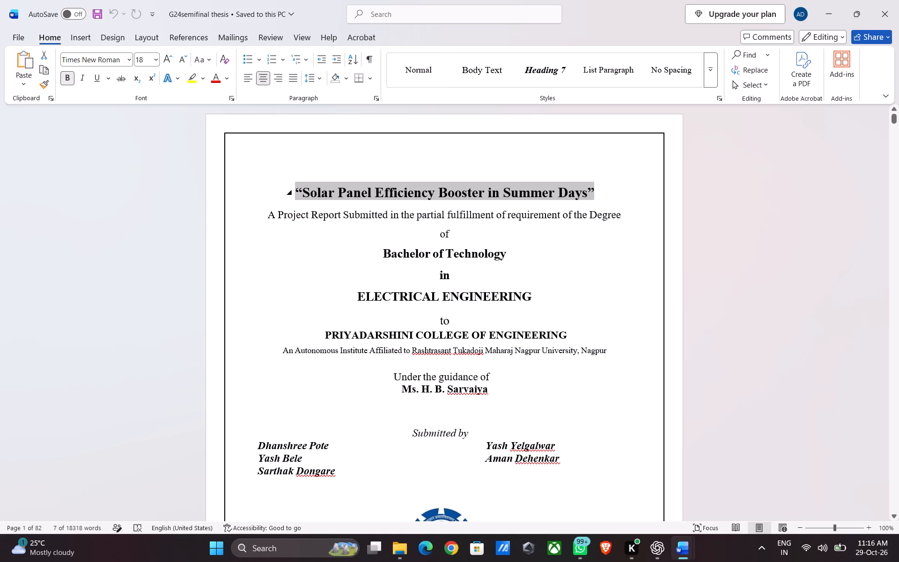
key("ctrl+c")
key("alt+Tab")
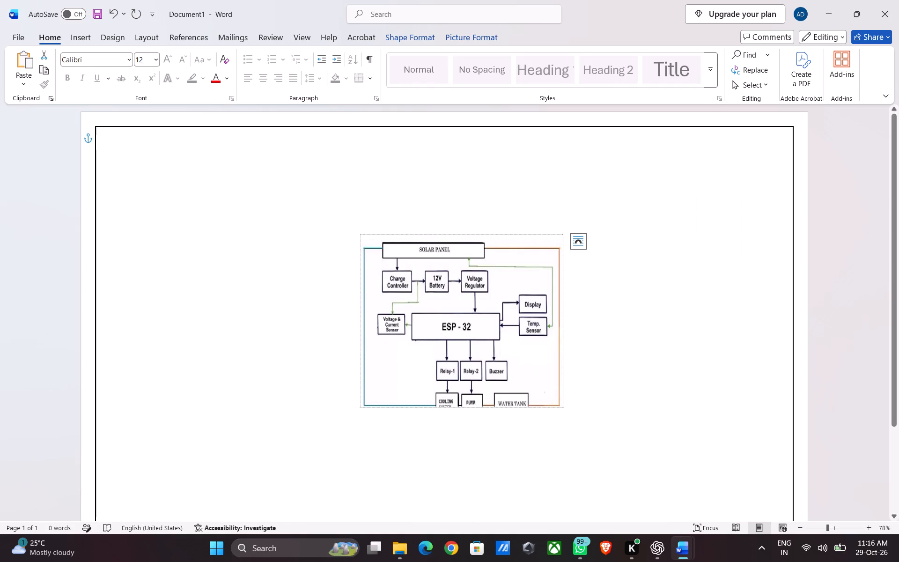
left_click(223, 141)
key("space")
key("space")
key("space")
key("space")
key("space")
key("space")
key("space")
key("space")
key("space")
key("space")
key("space")
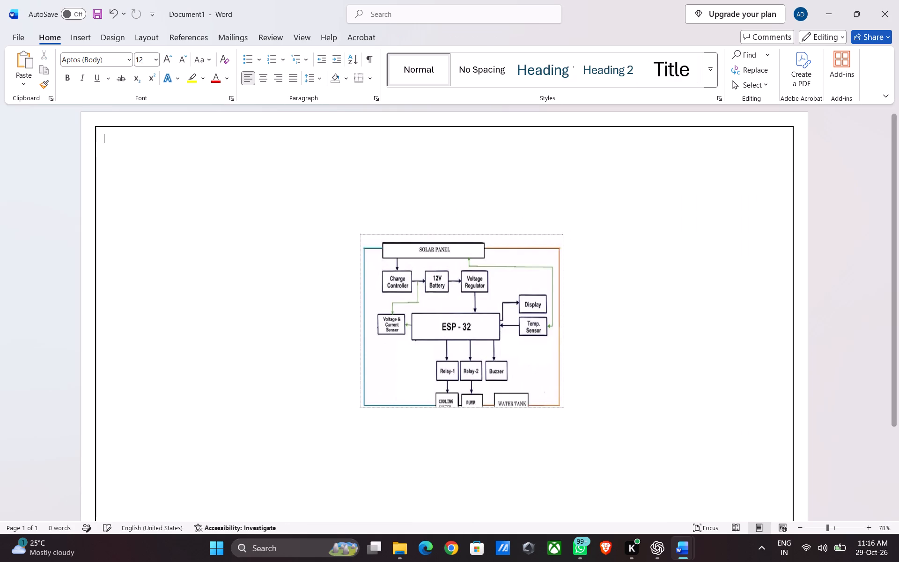
key("ctrl+v")
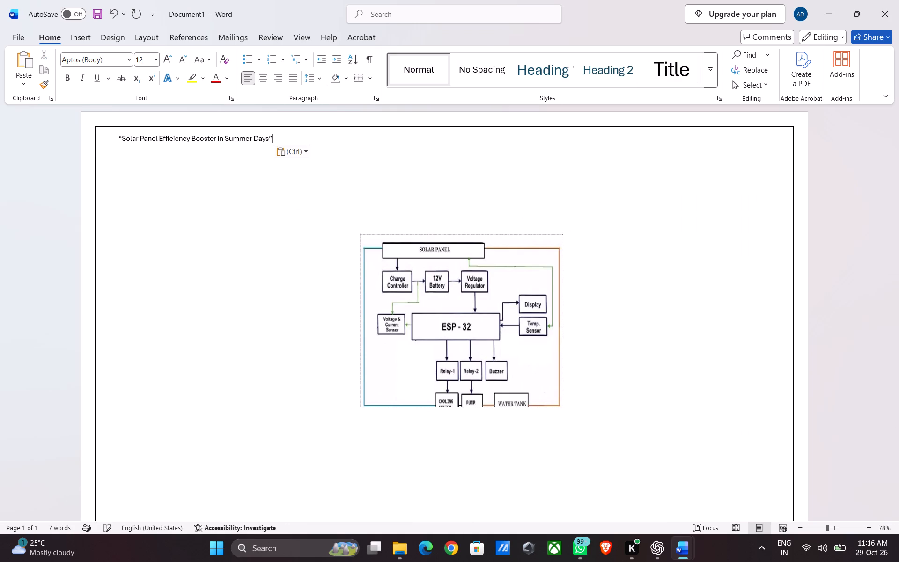
Format the pasted project title as bold, 15 pt Times New Roman and centre it on the page.
key("shift+Left")
key("shift+Left")
key("shift+Left")
key("shift+Left")
key("shift+Left")
key("shift+Left")
key("shift+Left")
key("shift+Left")
key("shift+Left")
key("shift+Left")
key("shift+Left")
key("shift+Left")
key("shift+Left")
key("shift+Left")
key("shift+Left")
key("shift+Left")
key("shift+Left")
key("shift+Left")
key("shift+Left")
key("shift+Left")
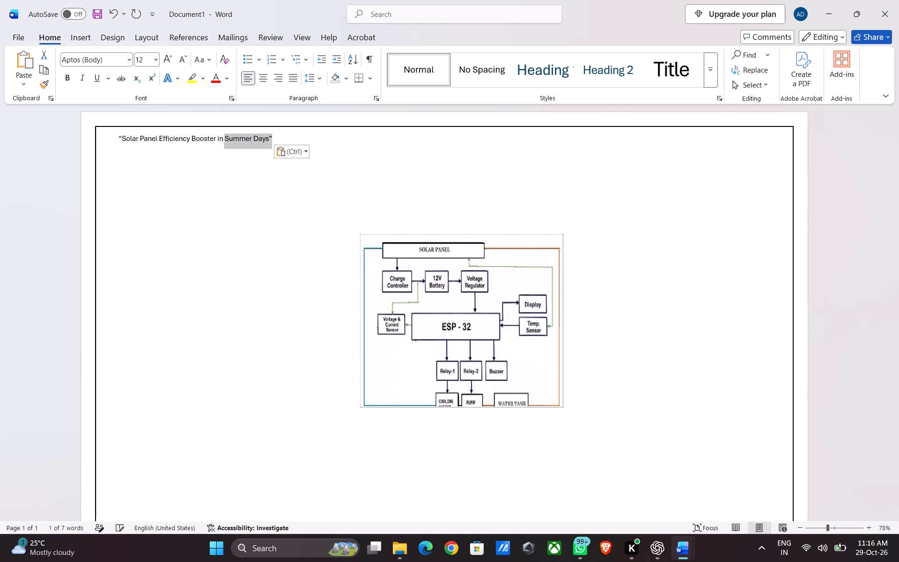
key("shift+Left")
key("shift+Left")
key("shift+Left")
key("shift+Left")
key("shift+Left")
key("shift+Left")
key("shift+Left")
key("shift+Left")
key("shift+Left")
key("shift+Left")
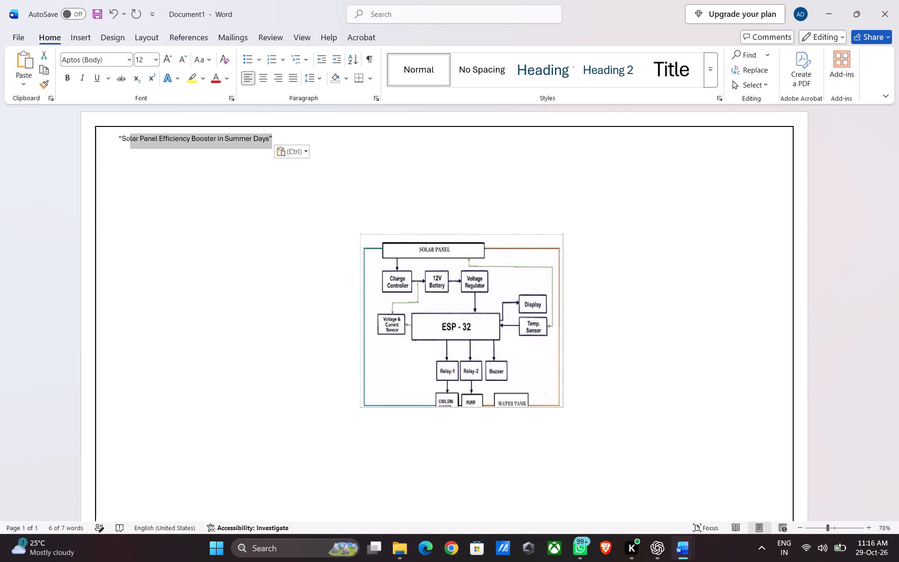
key("shift+Left")
key("shift+Left")
key("shift+Left")
key("ctrl+b")
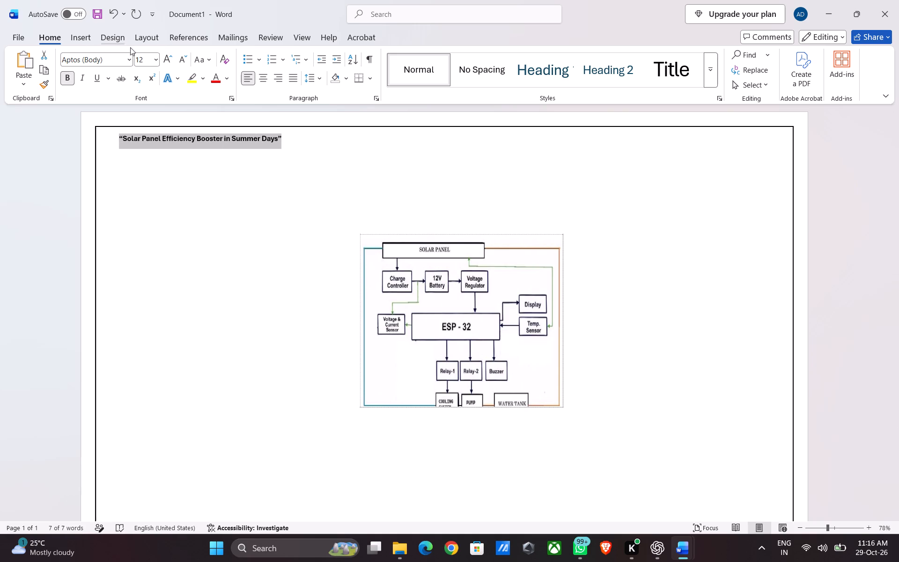
left_click(129, 62)
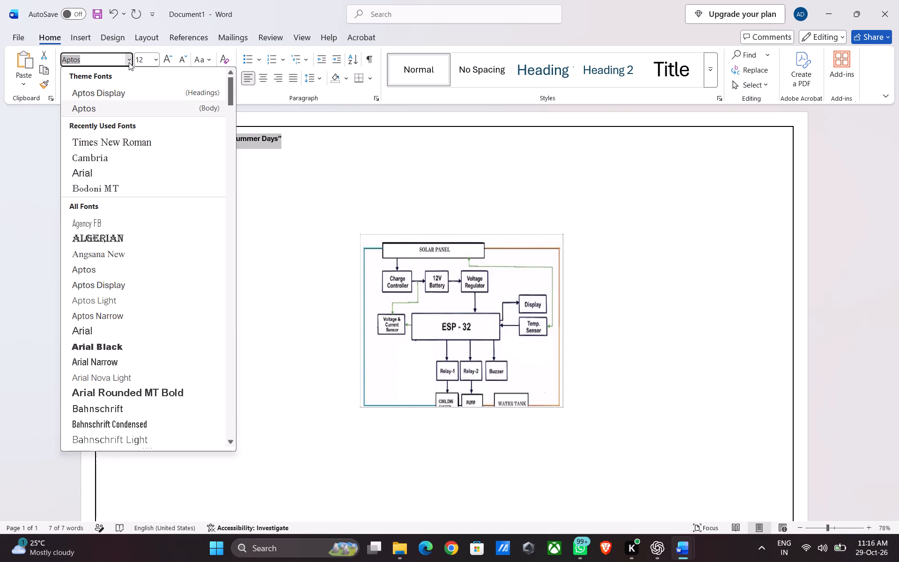
type("ti")
key("Return")
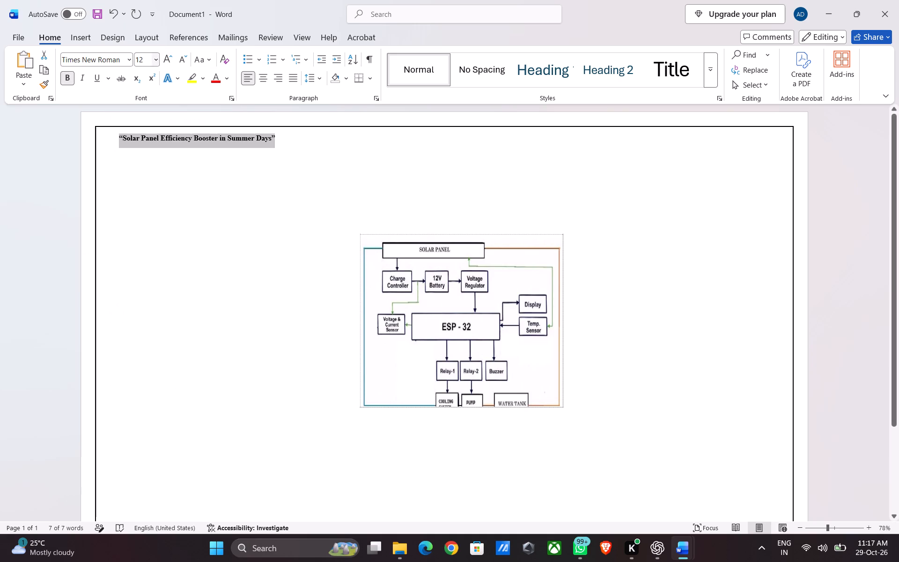
left_click(143, 61)
key("BackSpace")
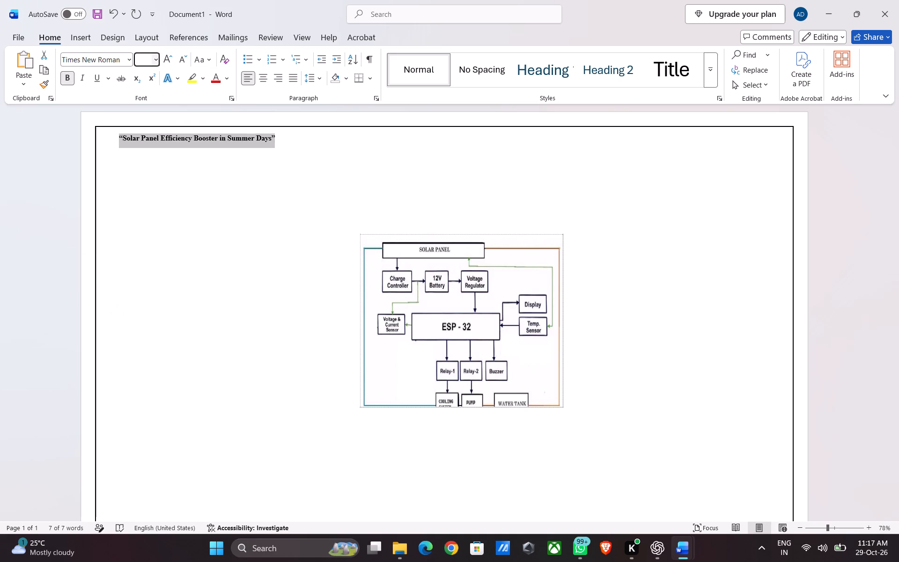
type("15")
key("Return")
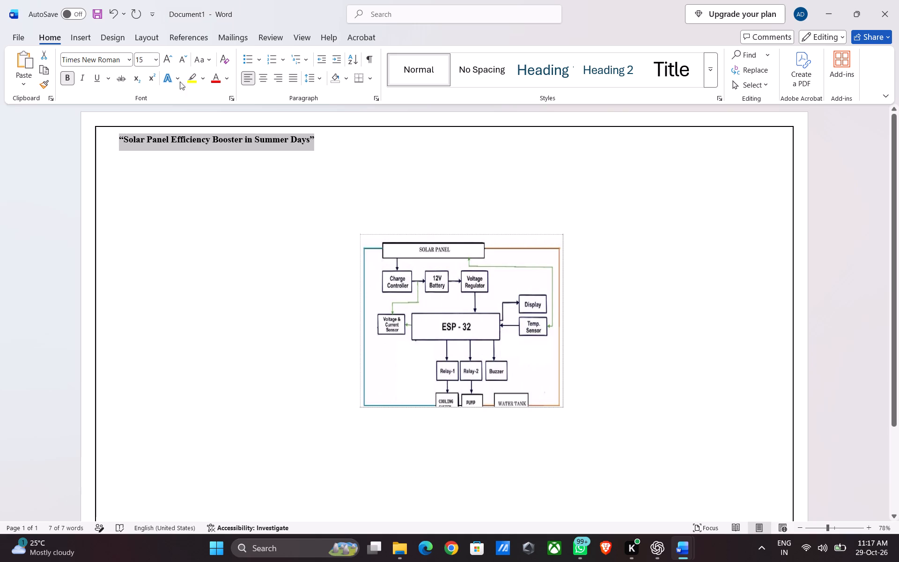
left_click(263, 83)
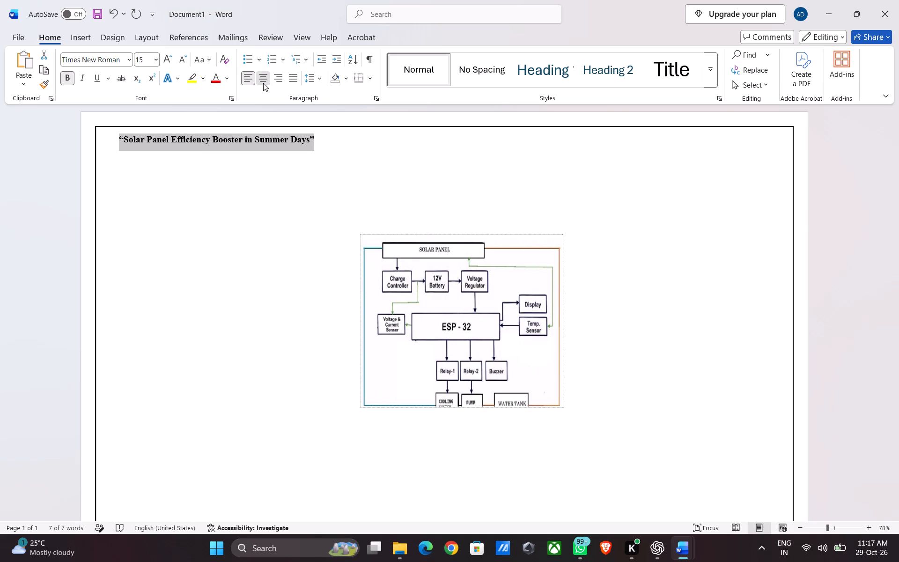
Add two blank lines below the project title and four blank lines above it.
key("Return")
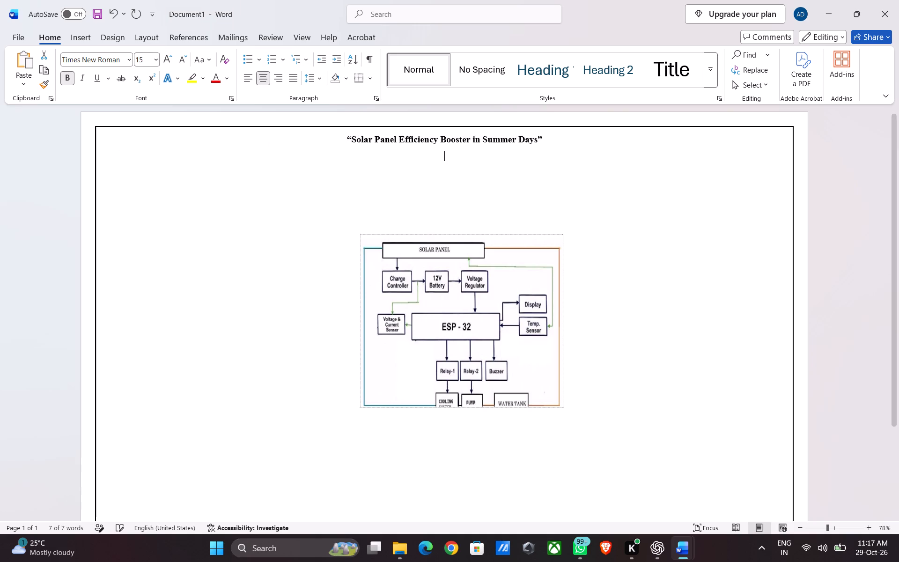
key("Return")
key("Up")
key("Up")
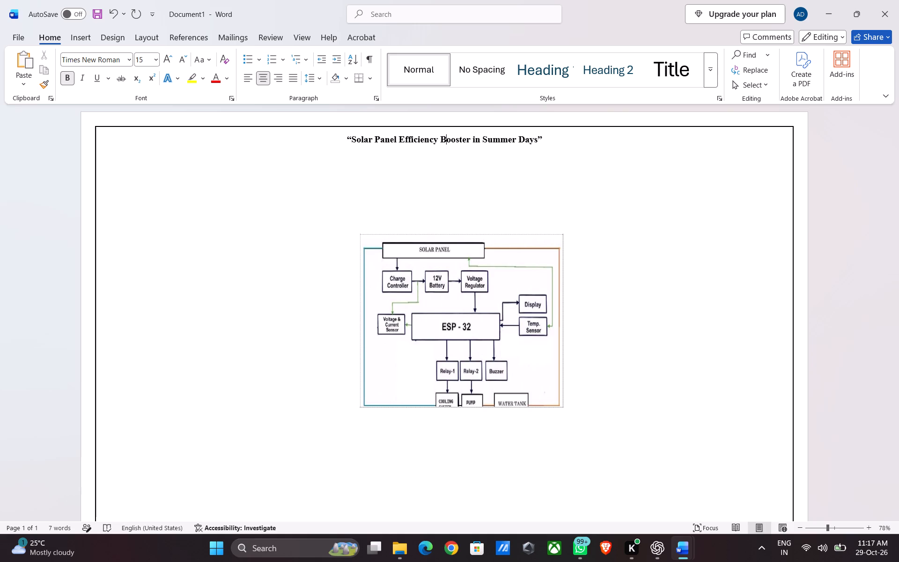
key("Left")
key("Left")
key("Left")
key("Left")
key("Left")
key("Left")
key("Left")
key("Left")
key("Left")
key("Left")
key("Left")
key("Left")
key("Left")
key("Left")
key("Left")
key("Left")
key("Left")
key("Left")
key("Left")
key("Left")
key("Left")
key("Left")
key("Left")
key("Left")
key("Left")
key("Return")
key("Return")
key("Return")
key("Return")
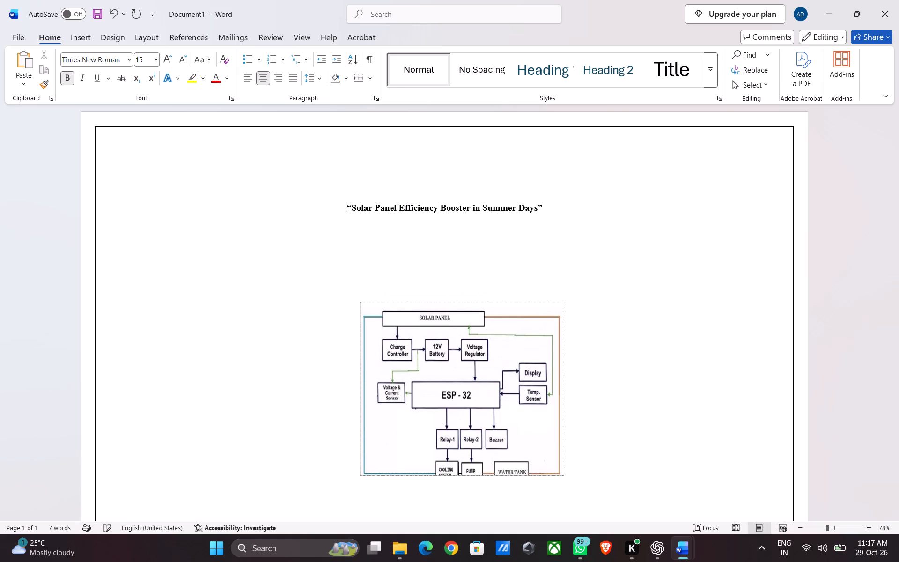
Copy the portrait logo from the page 2 header of the thesis and paste it at the top of Document1.
left_click(216, 148)
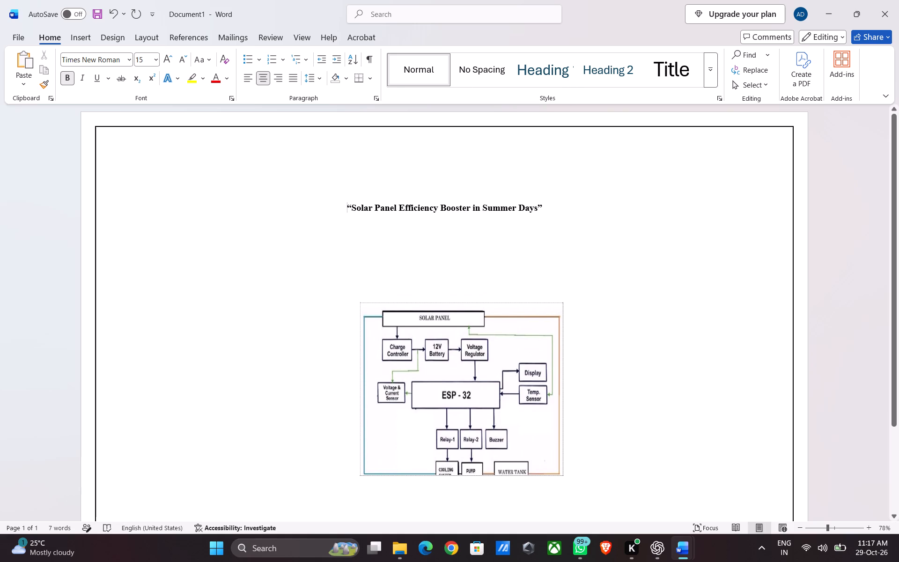
key("alt+Tab")
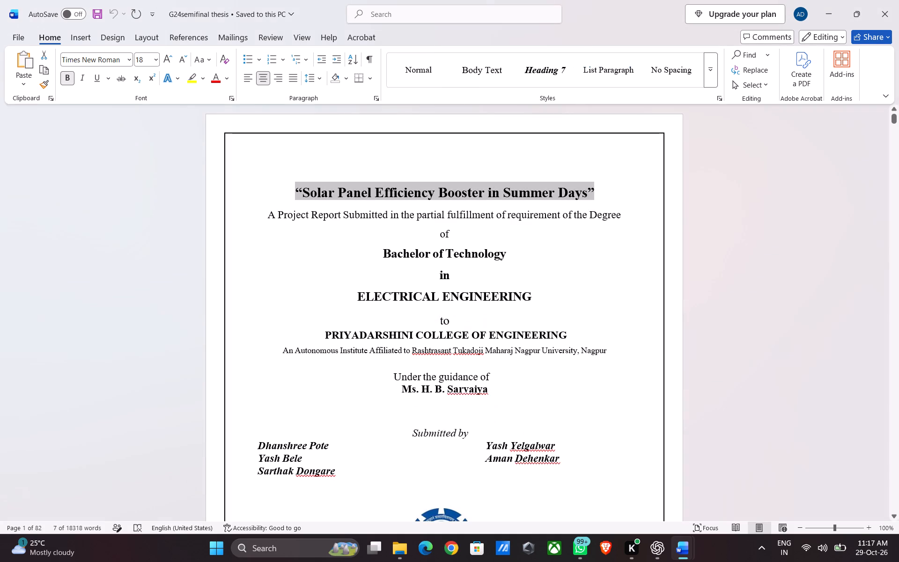
key("alt+Tab")
key("alt+Tab")
key("alt+Tab")
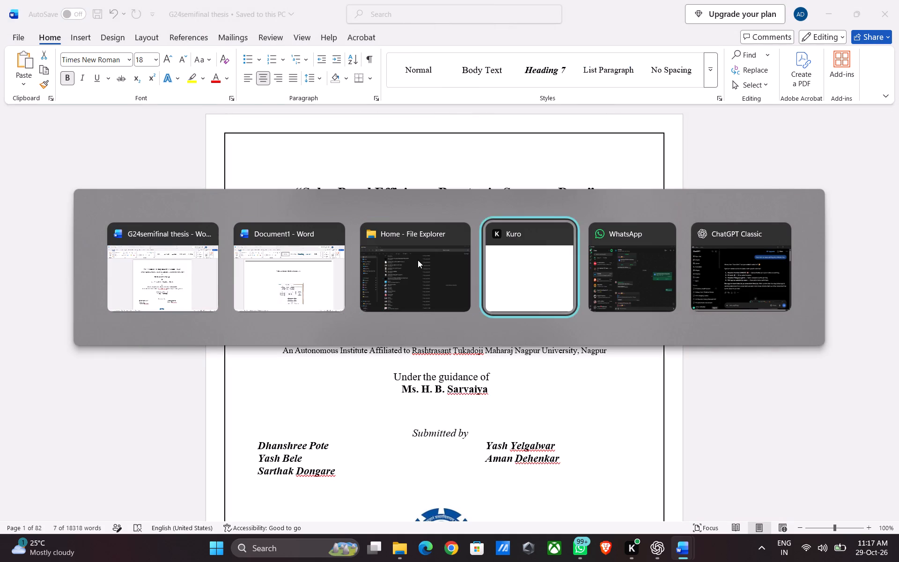
key("alt+Tab")
key("alt+Tab")
key("alt+Tab")
scroll(388, 222, "up", 6)
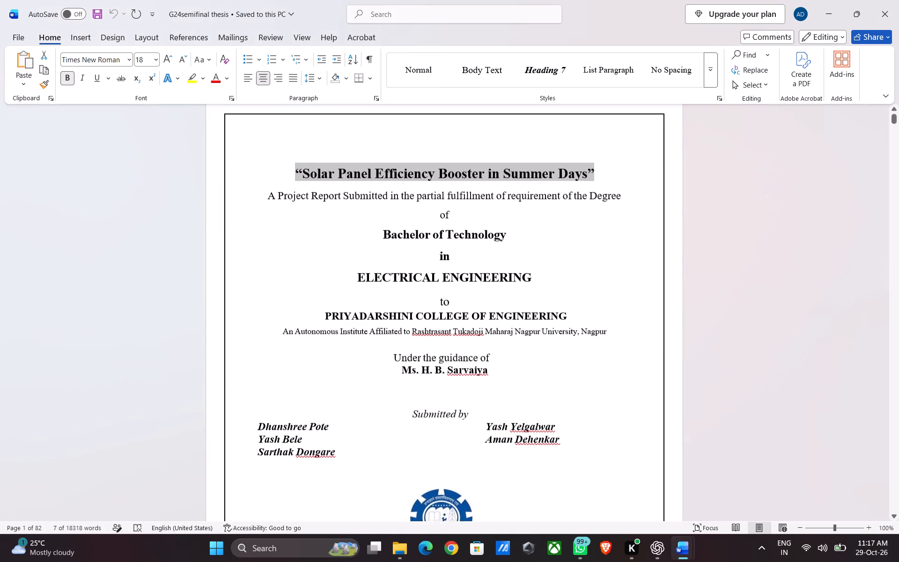
scroll(388, 222, "up", 2)
scroll(388, 222, "down", 3)
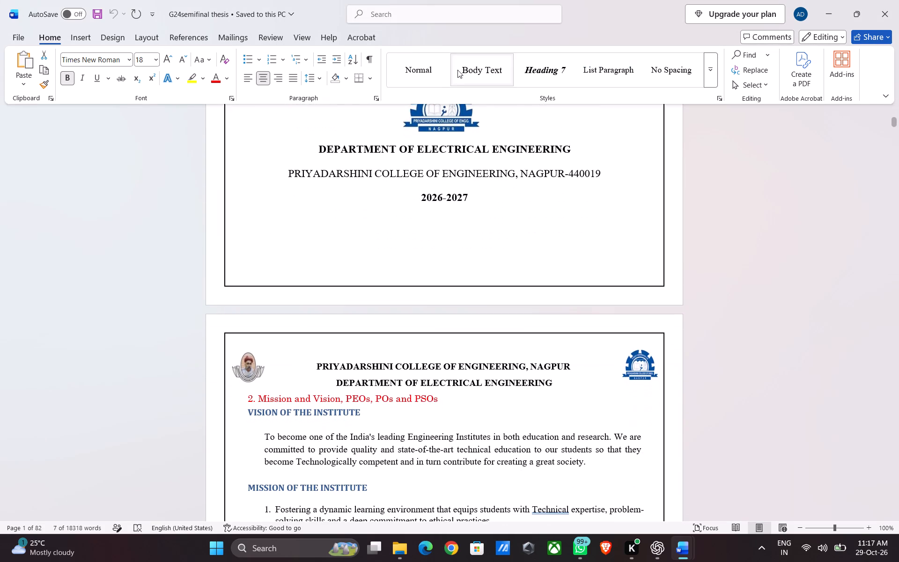
left_click(443, 123)
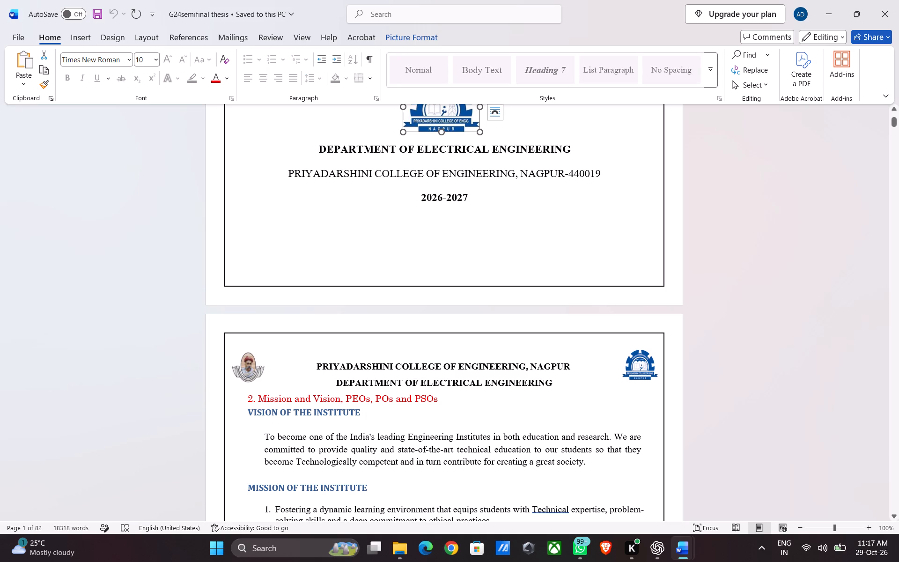
left_click(243, 293)
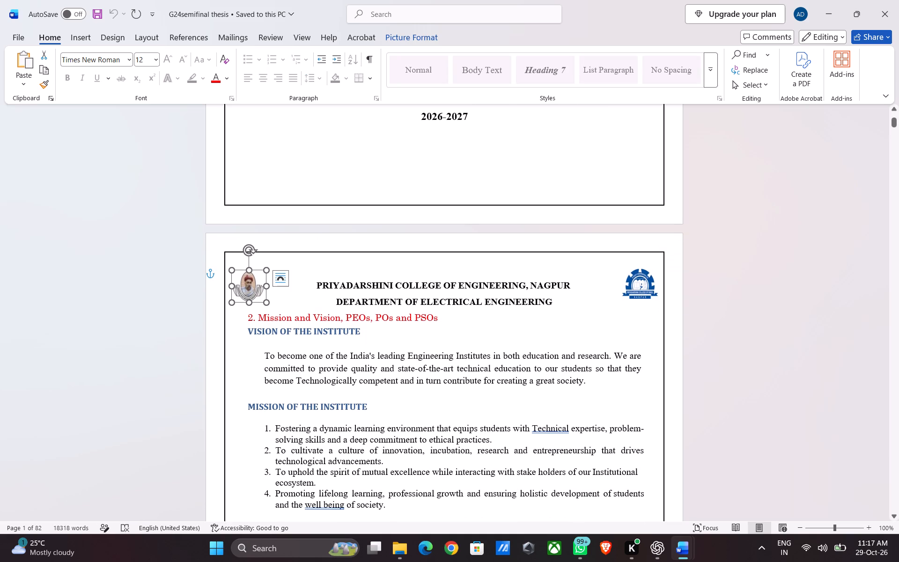
key("ctrl+c")
key("alt+Tab")
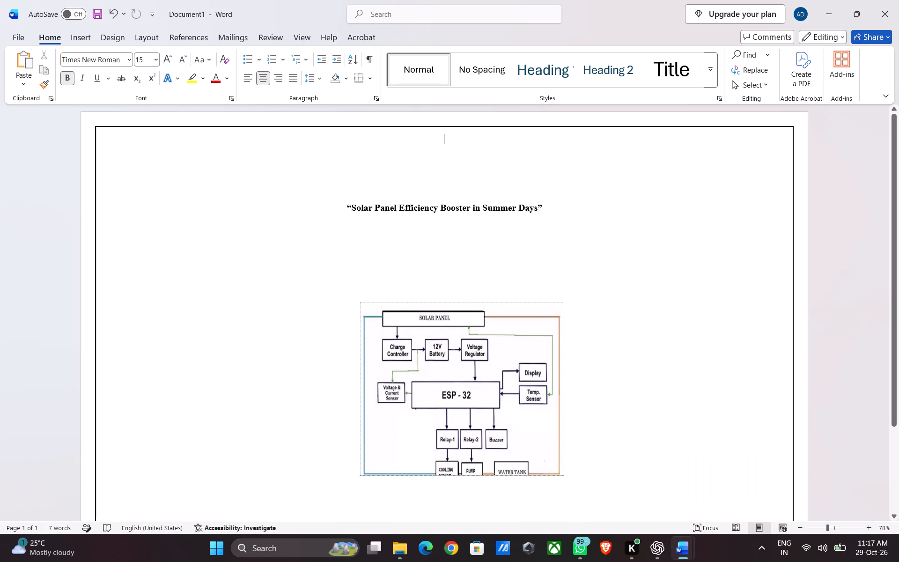
left_click(118, 153)
left_click(118, 153)
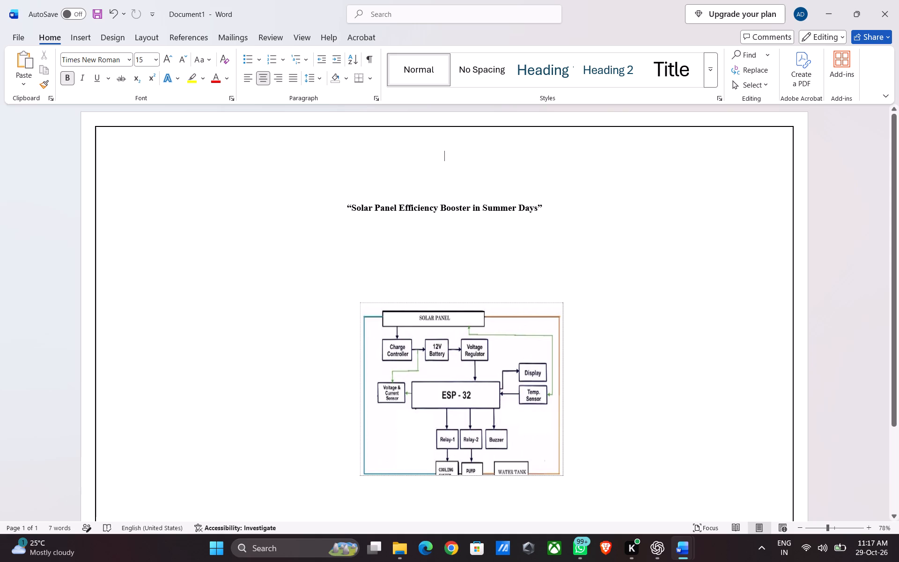
double_click(118, 153)
key("ctrl+v")
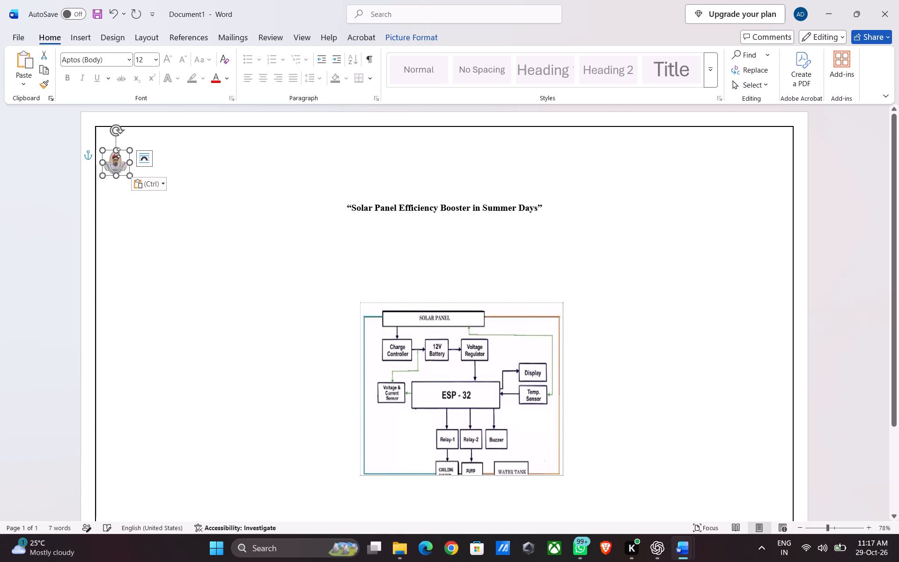
Set the pasted portrait logo's text wrapping to Tight.
left_click_drag(130, 175, 171, 211)
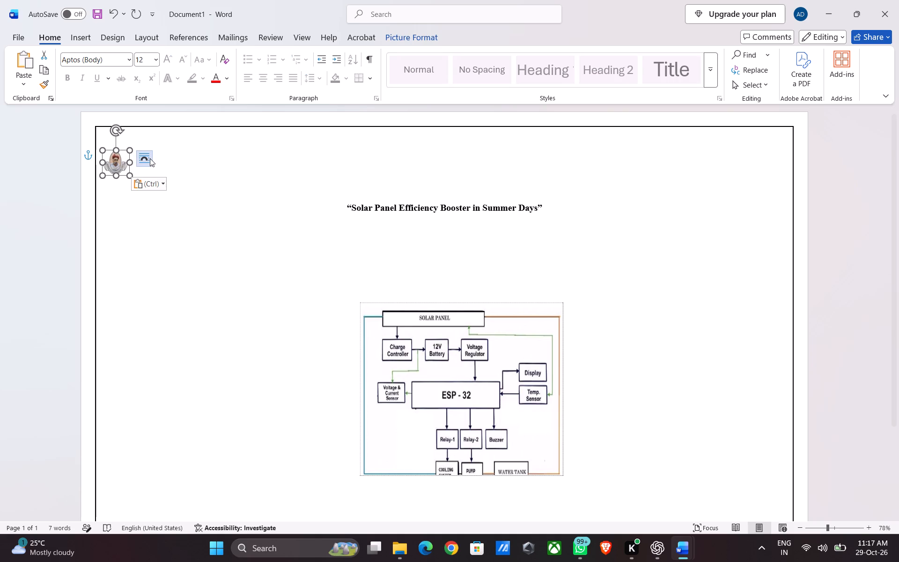
left_click(150, 158)
left_click(203, 250)
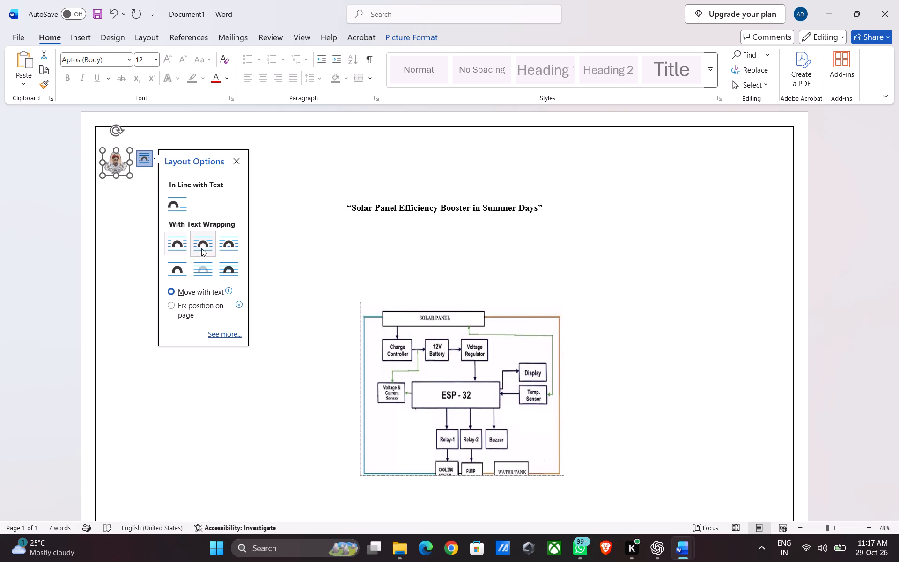
left_click(120, 160)
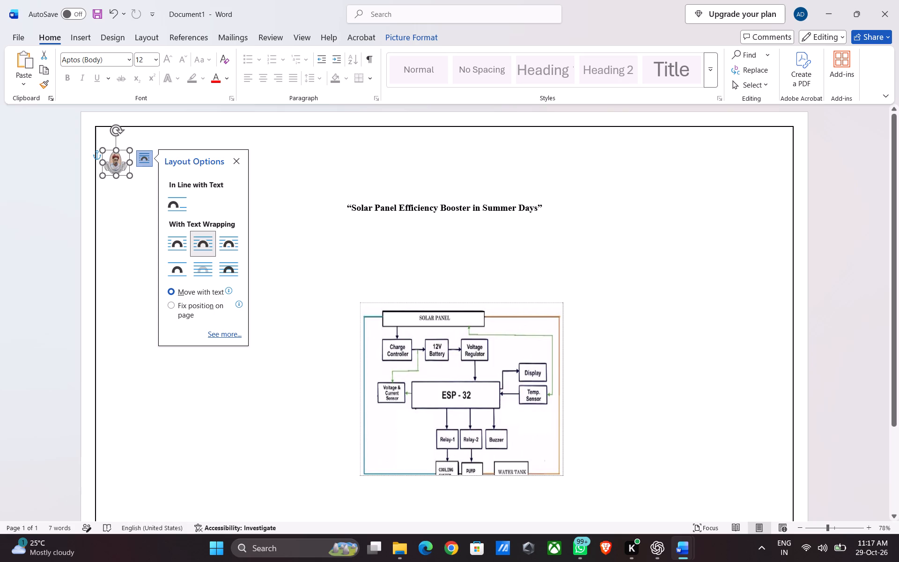
Enlarge the portrait logo to roughly twice its size and position it in the page's top-left corner, inside the border.
left_click_drag(120, 166, 141, 169)
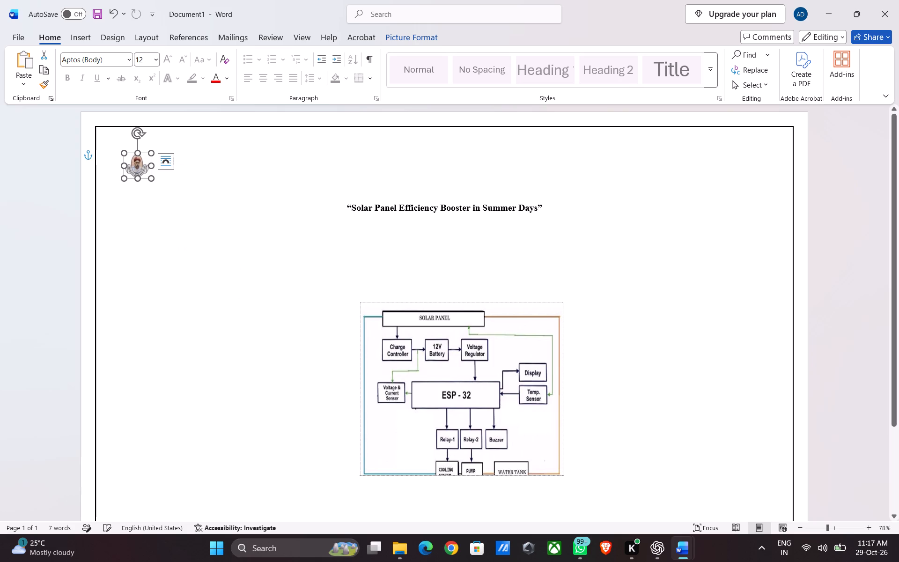
left_click_drag(150, 180, 185, 214)
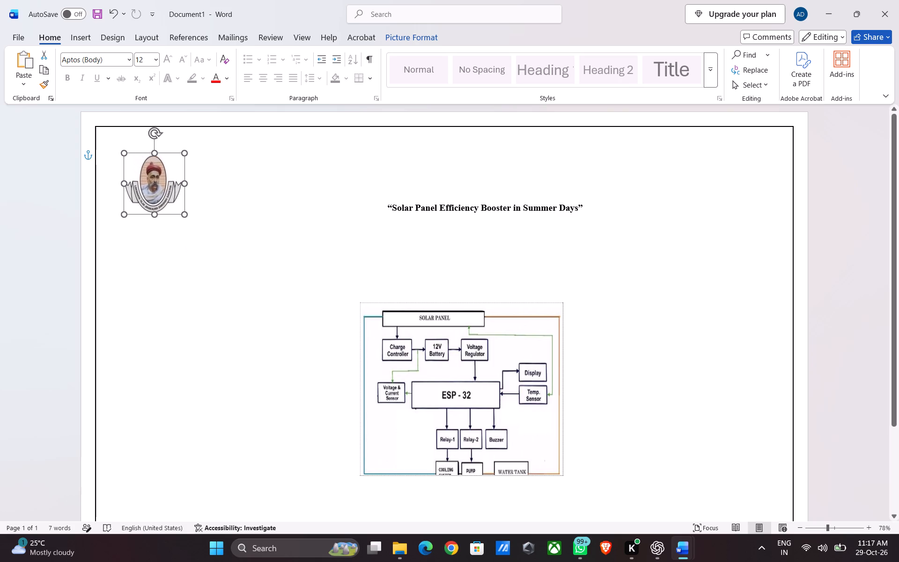
left_click_drag(185, 214, 186, 212)
left_click_drag(157, 190, 137, 183)
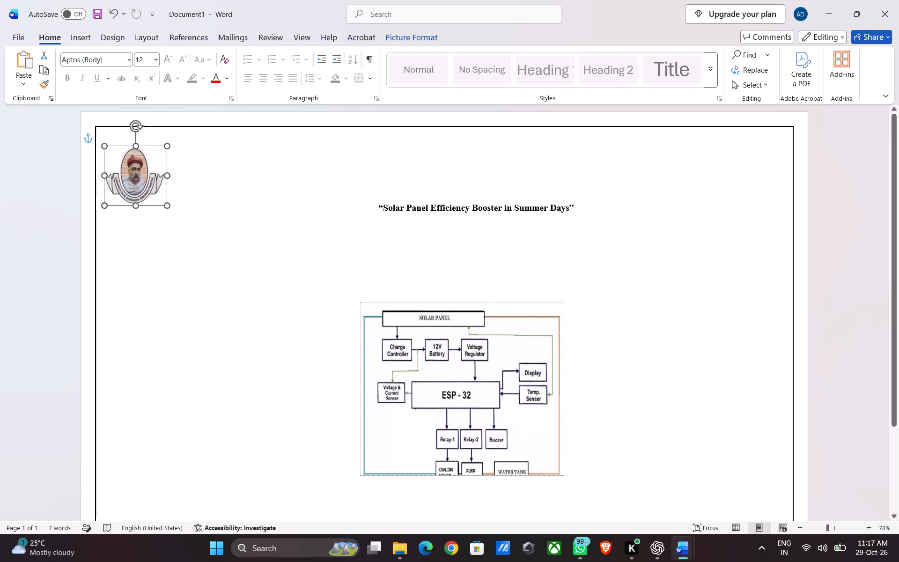
left_click_drag(137, 183, 140, 178)
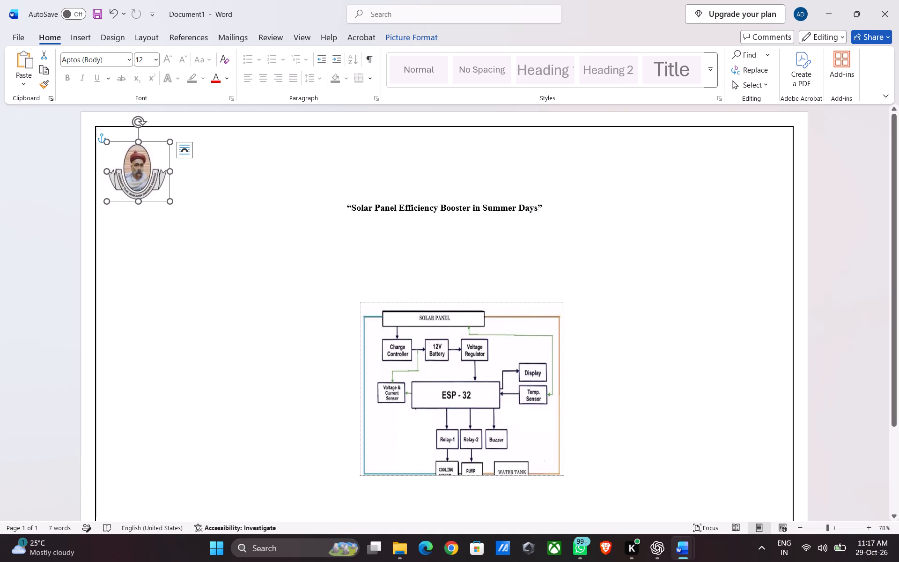
Copy the blue college logo from the page 2 header of the thesis and paste it at the top of Document1.
key("alt+Tab")
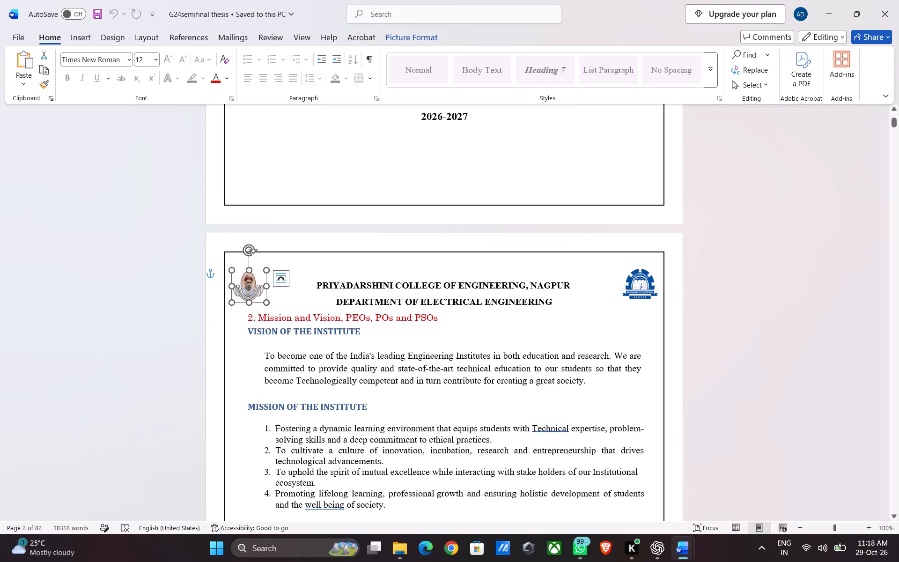
left_click(644, 289)
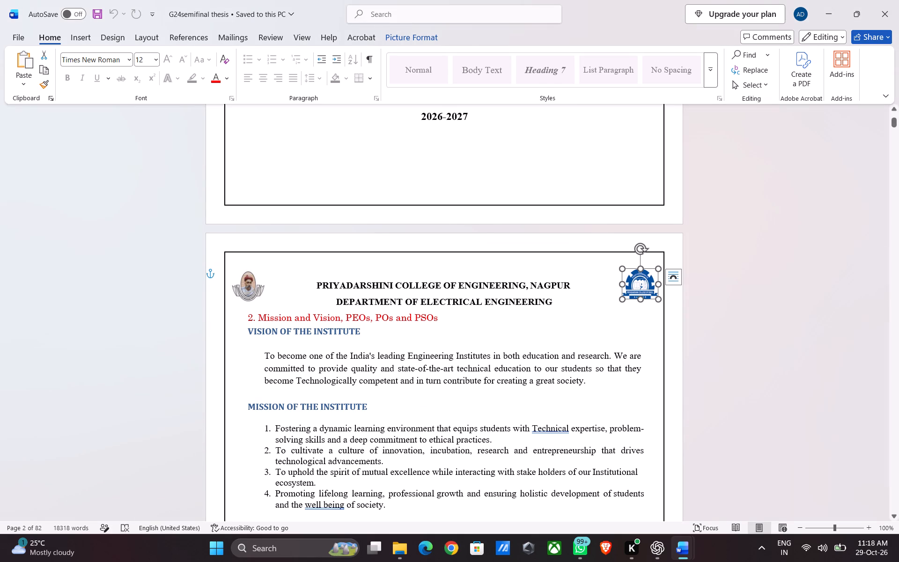
key("ctrl+c")
key("alt+Tab")
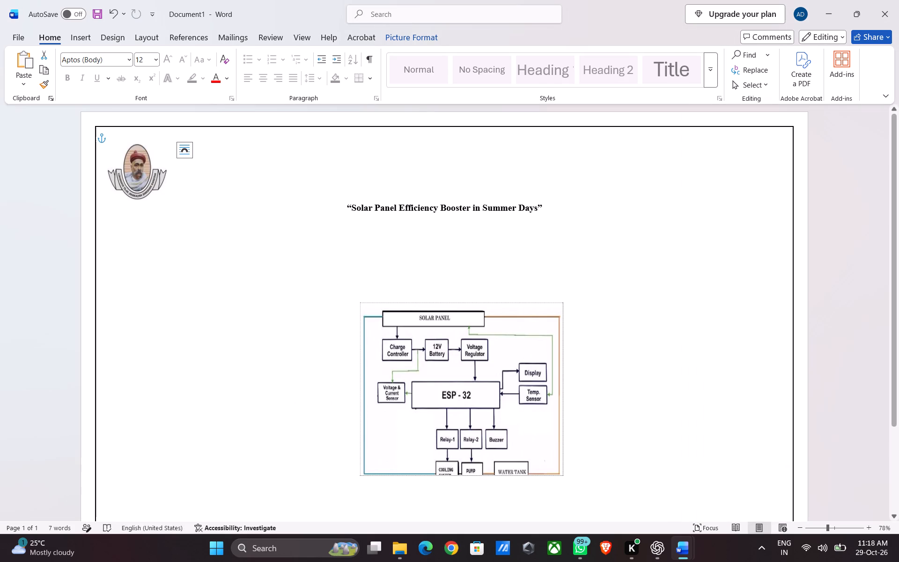
left_click(715, 139)
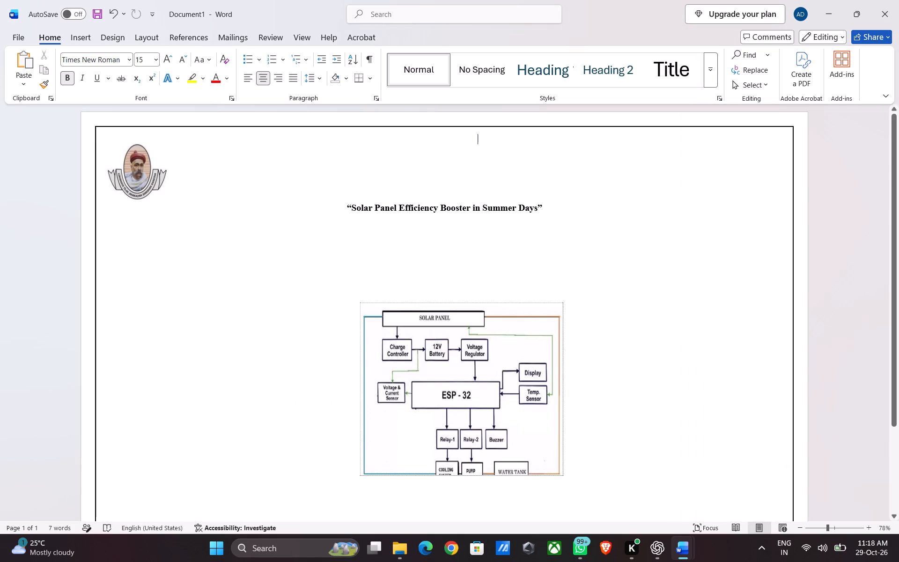
key("ctrl+v")
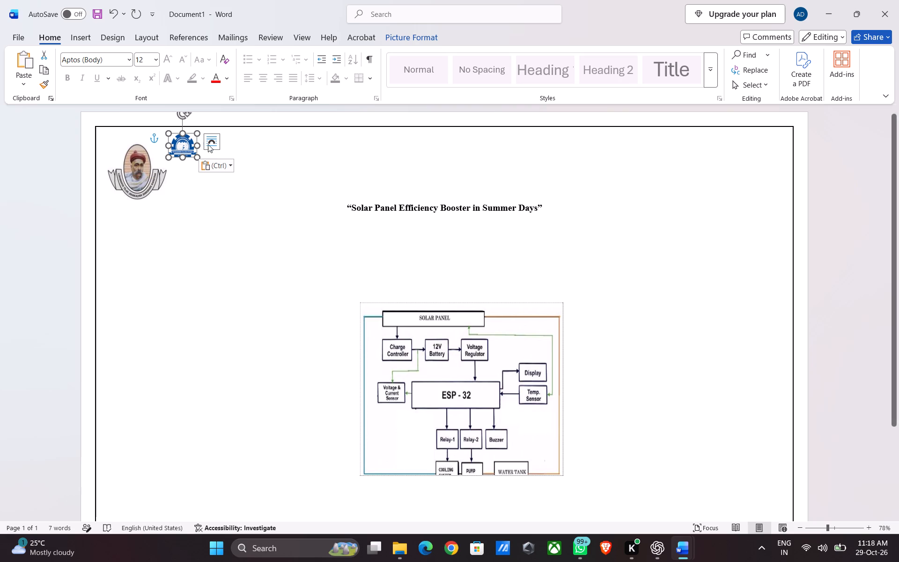
Set the blue college logo's text wrapping to Tight and move it to the page's top-right corner.
left_click(213, 140)
left_click(276, 225)
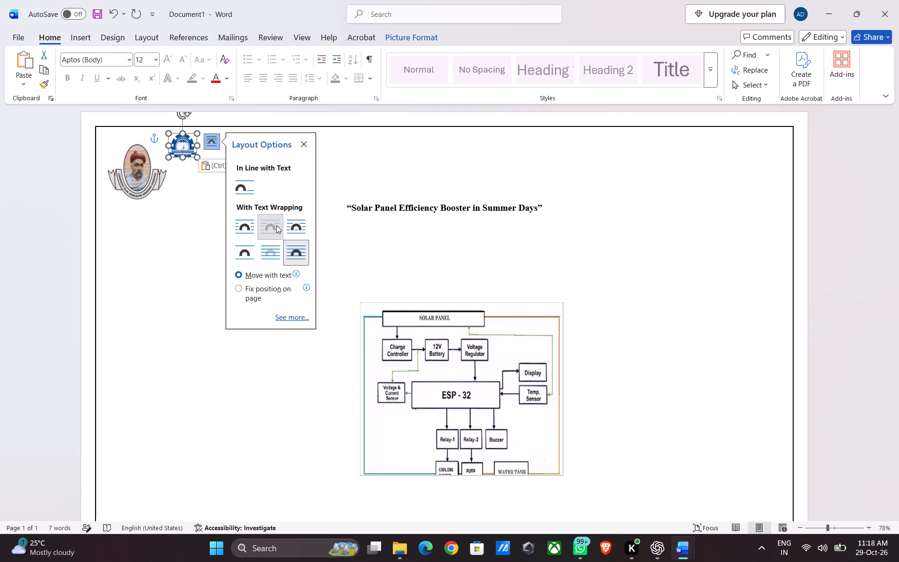
left_click_drag(187, 150, 420, 210)
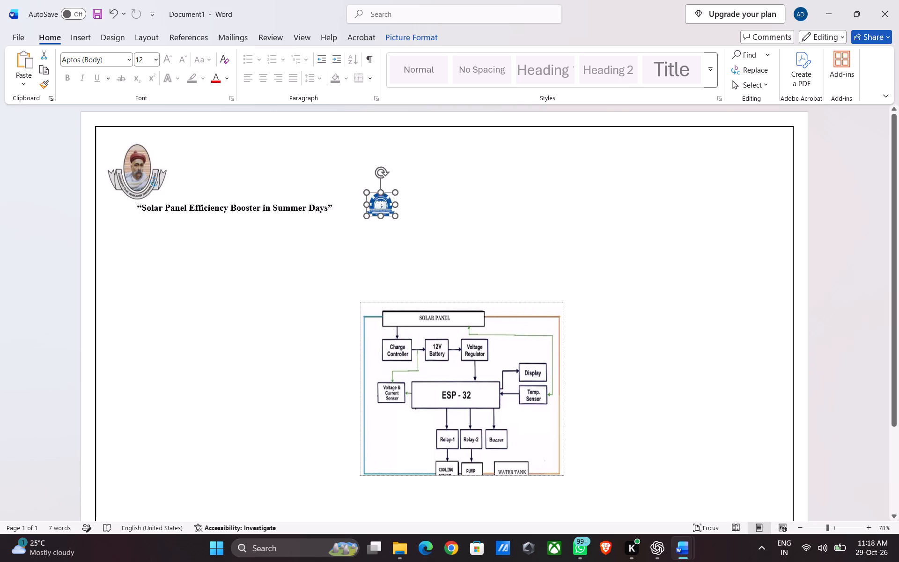
left_click_drag(420, 210, 760, 180)
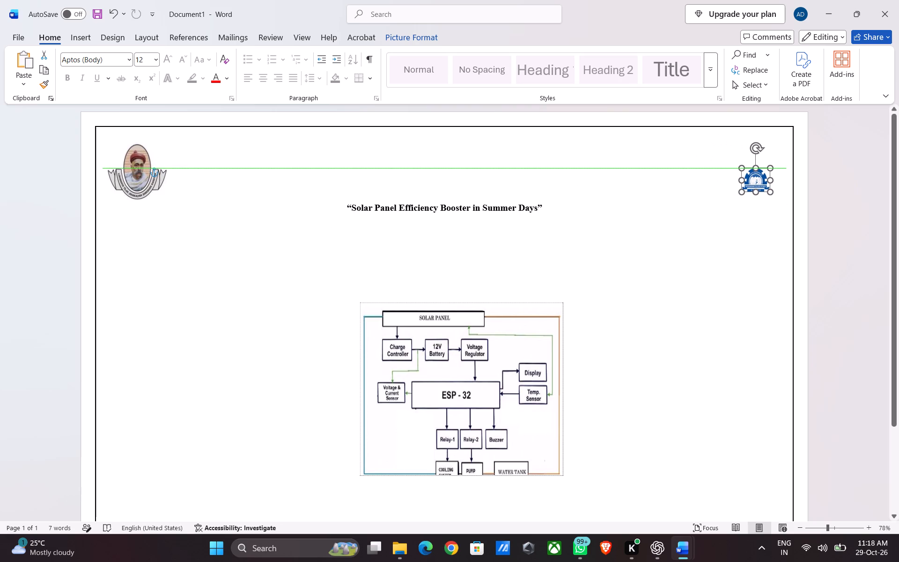
left_click_drag(760, 180, 760, 179)
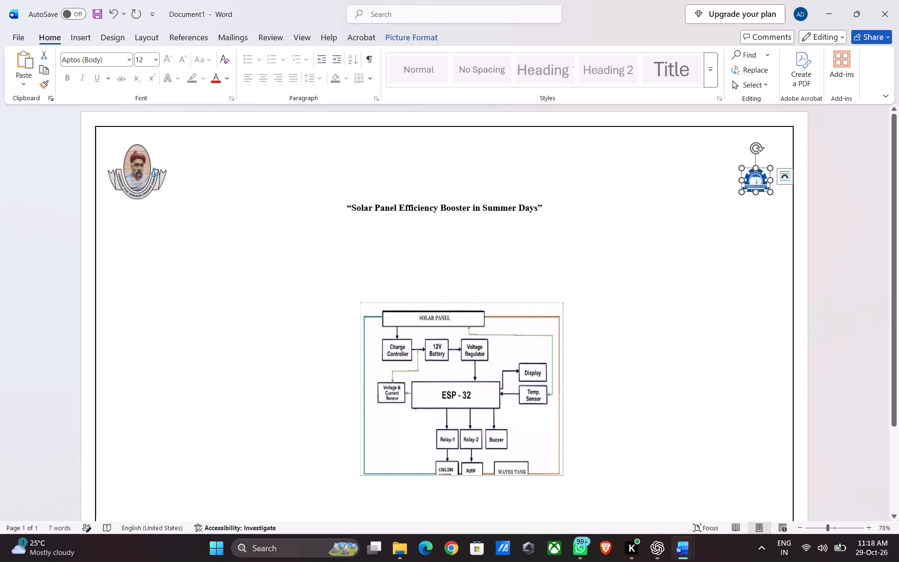
Enlarge the blue college logo and place it just inside the top-right border, level with the portrait logo.
left_click_drag(771, 191, 788, 214)
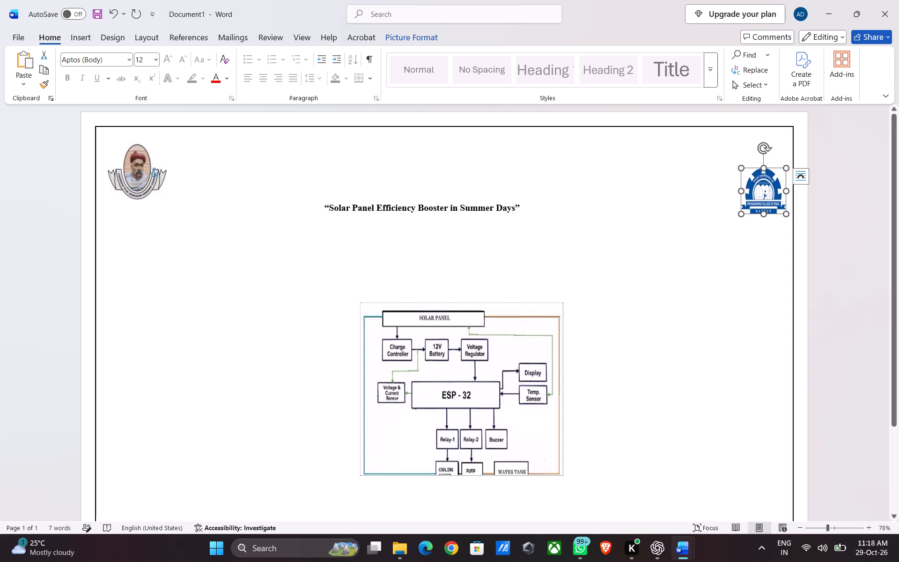
left_click_drag(765, 192, 760, 177)
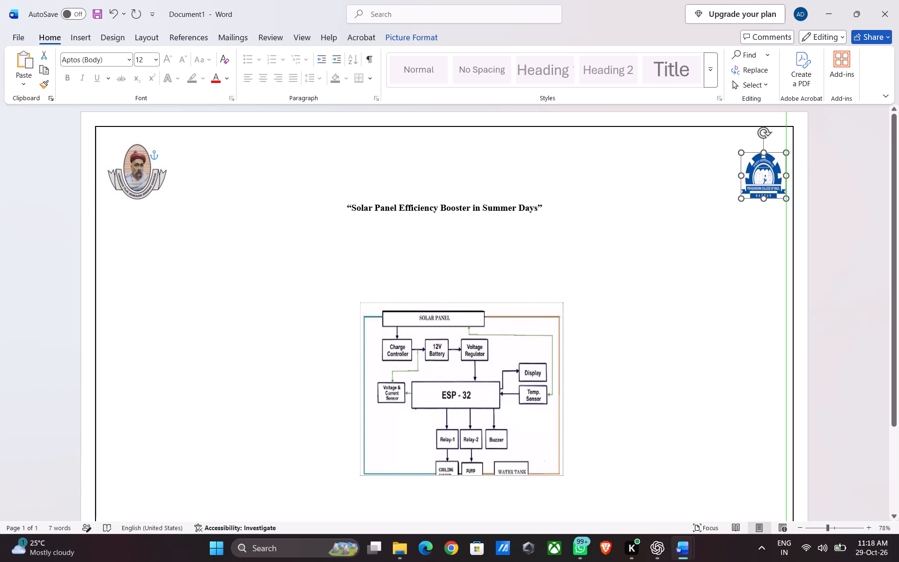
left_click_drag(760, 177, 757, 170)
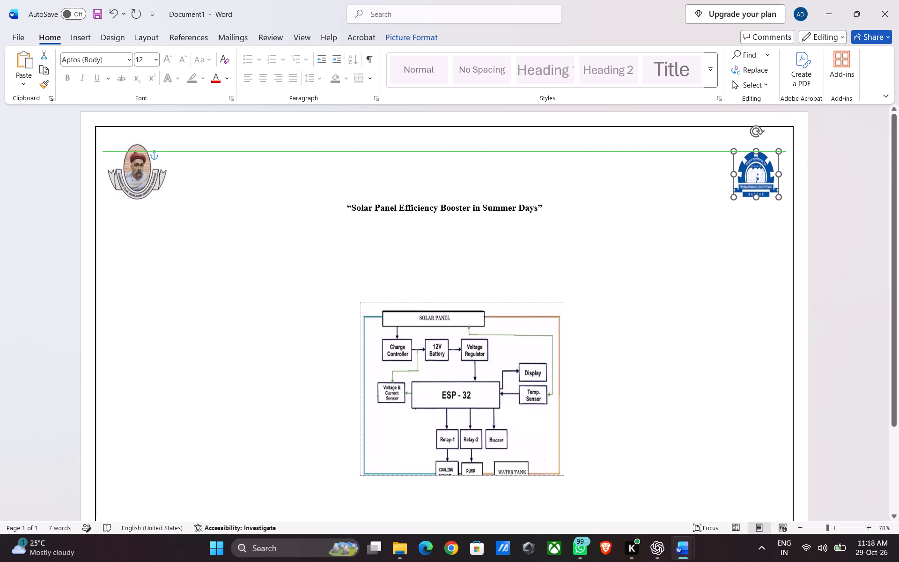
left_click_drag(757, 170, 762, 172)
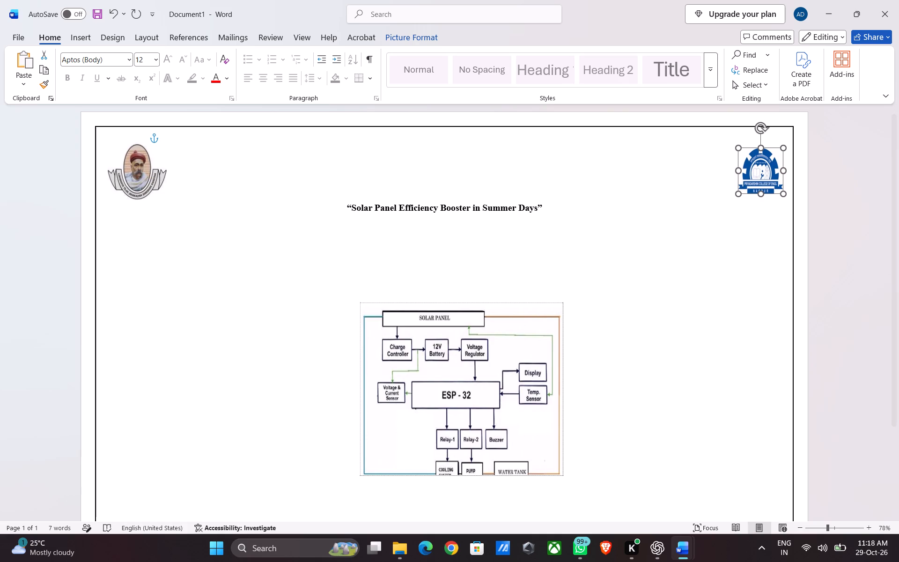
left_click_drag(762, 172, 761, 173)
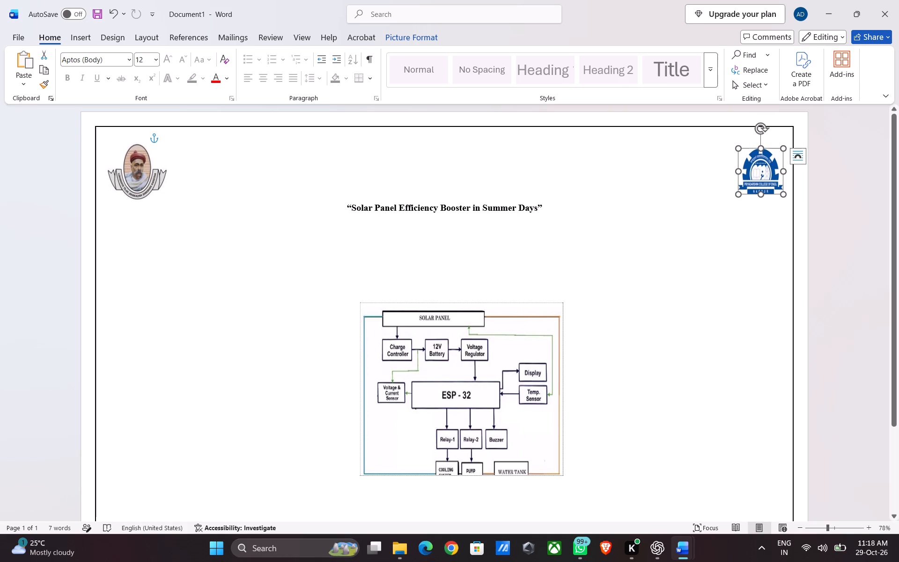
left_click(772, 171)
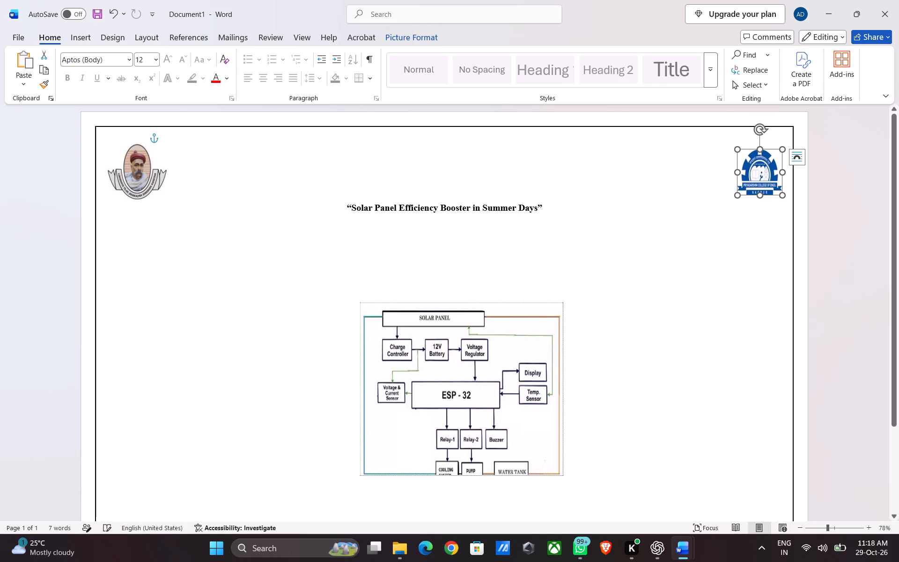
Shift the portrait logo slightly closer to the left page border, keeping it level with the blue college logo.
left_click_drag(142, 173, 139, 169)
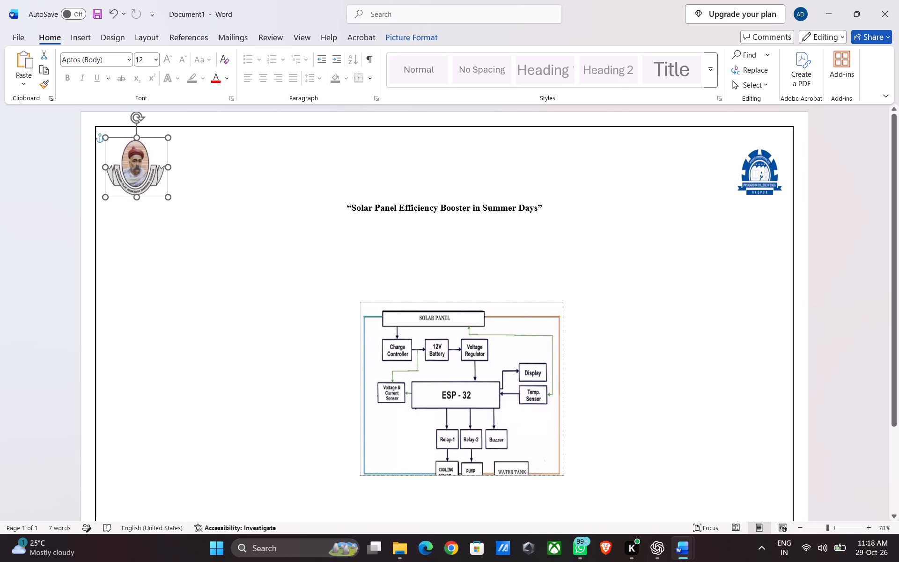
left_click_drag(139, 169, 138, 174)
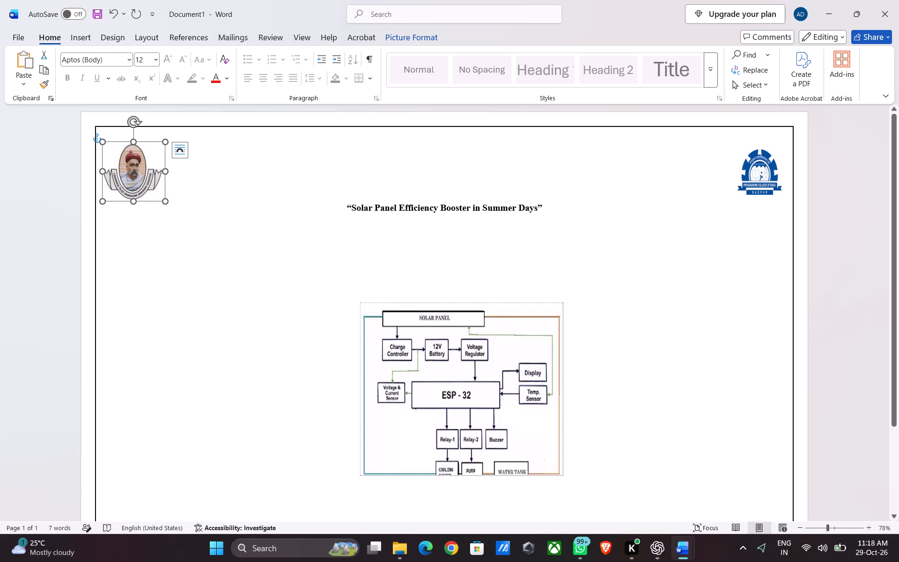
Enlarge the blue college logo slightly at the page's top-right corner, making it close in size to the portrait logo.
left_click(142, 173)
left_click(765, 172)
left_click(781, 203)
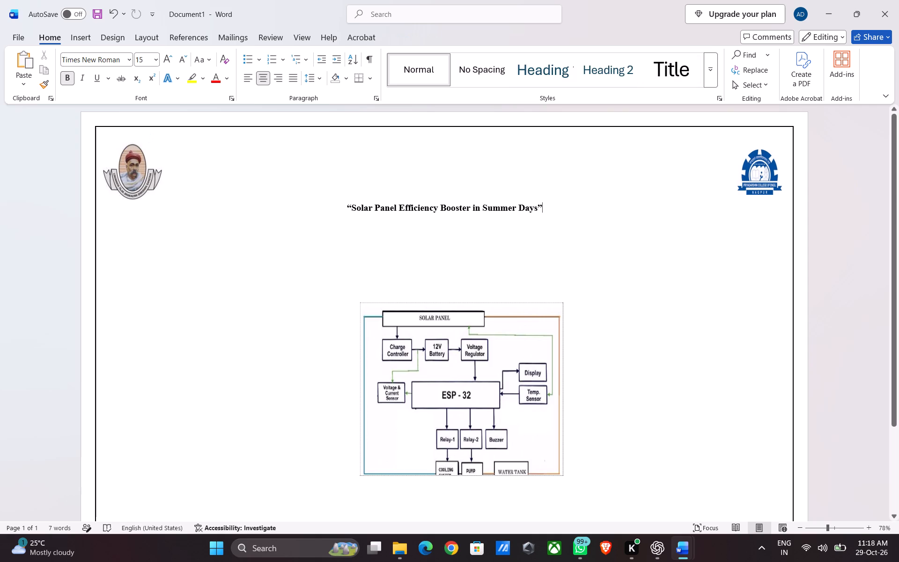
left_click(769, 185)
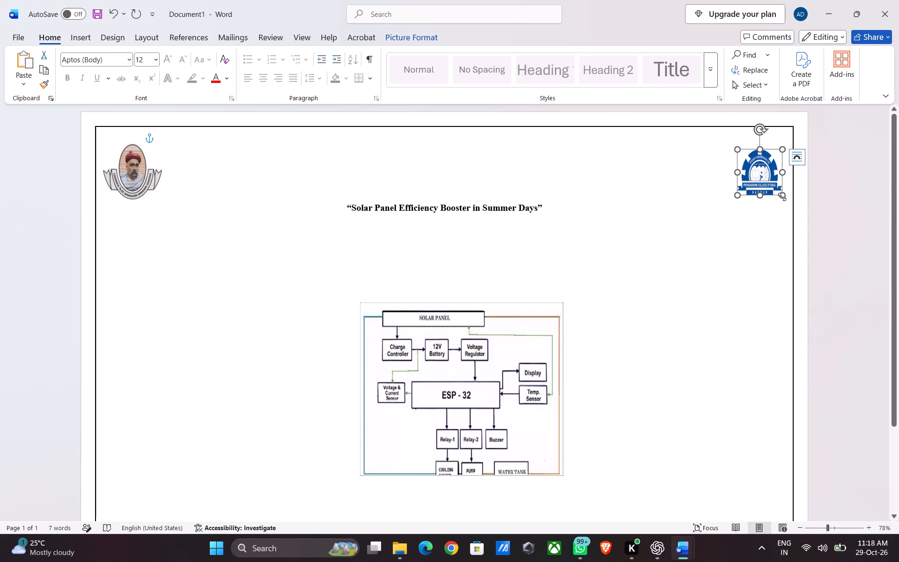
left_click_drag(782, 197, 786, 201)
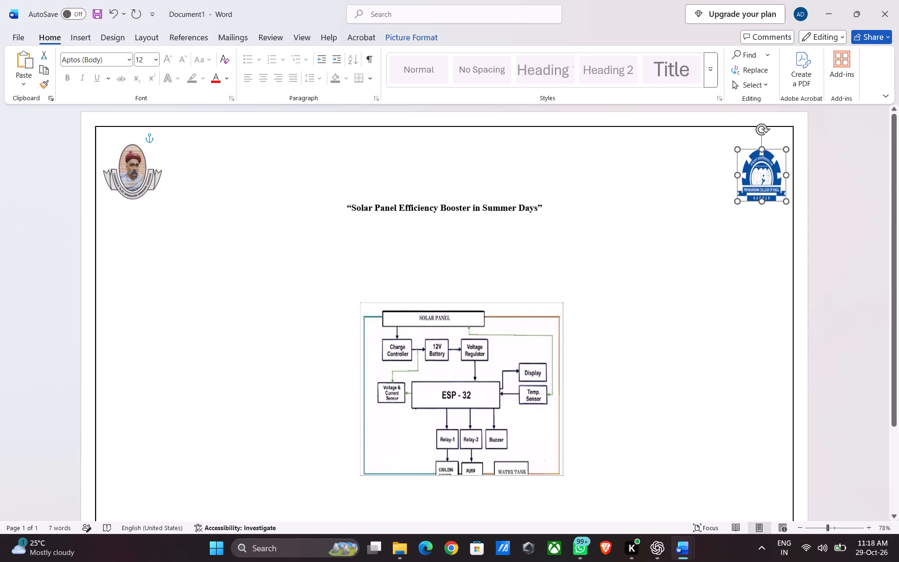
left_click_drag(786, 201, 787, 202)
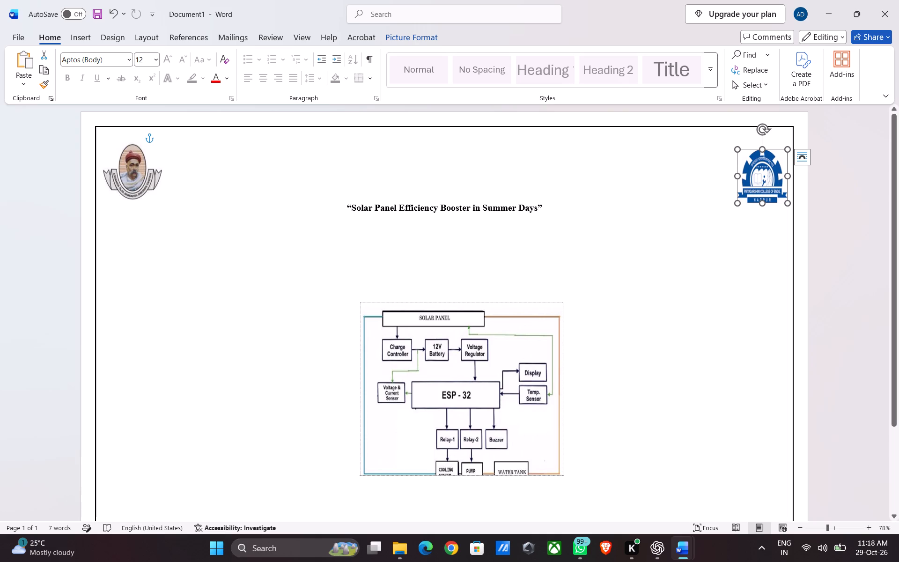
Copy the two college and department header lines from page 2 of the thesis and paste them between the logos in Document1.
key("alt+Tab")
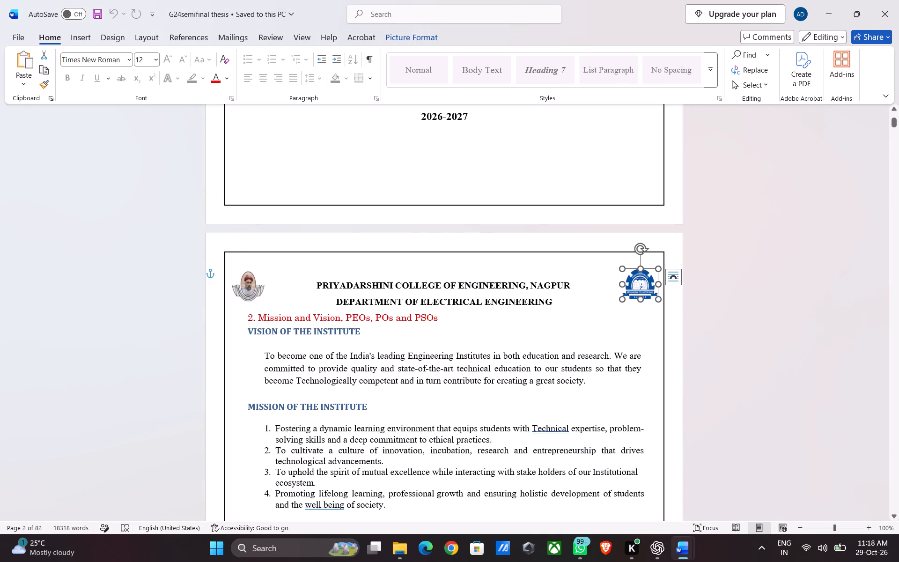
left_click_drag(315, 284, 566, 301)
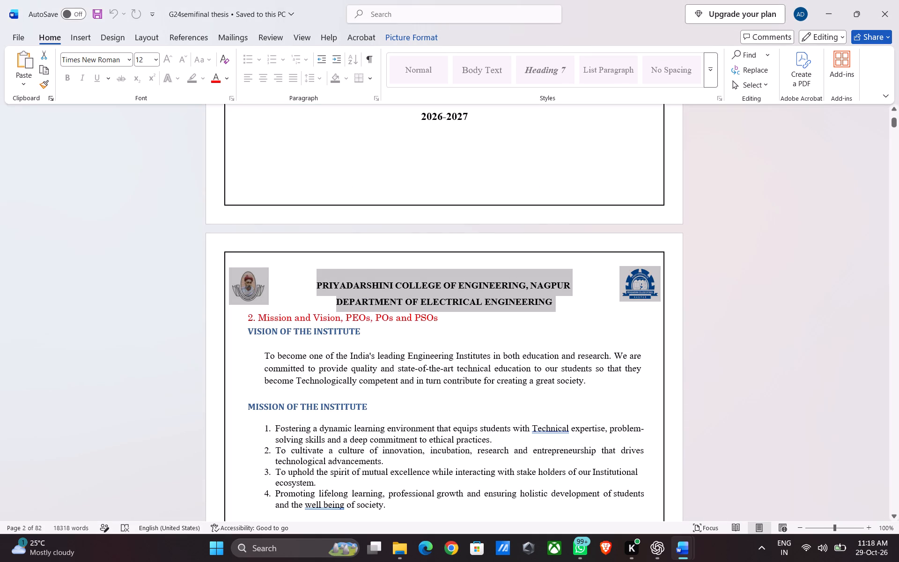
left_click_drag(566, 301, 556, 301)
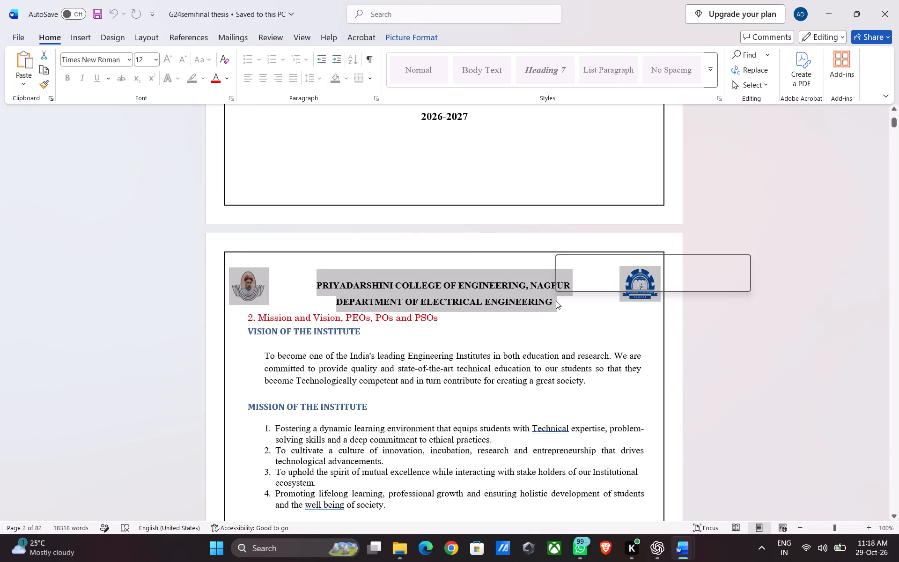
left_click(547, 328)
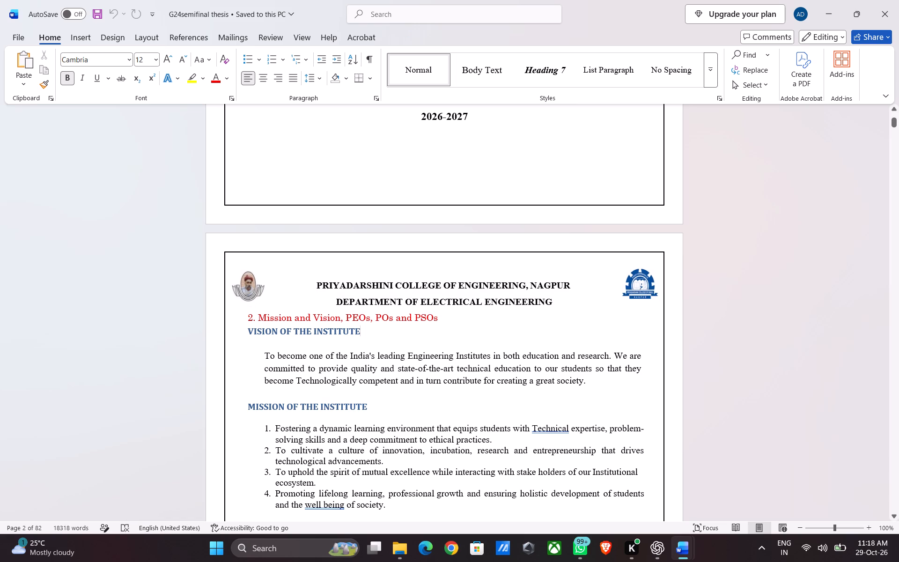
left_click_drag(314, 285, 546, 302)
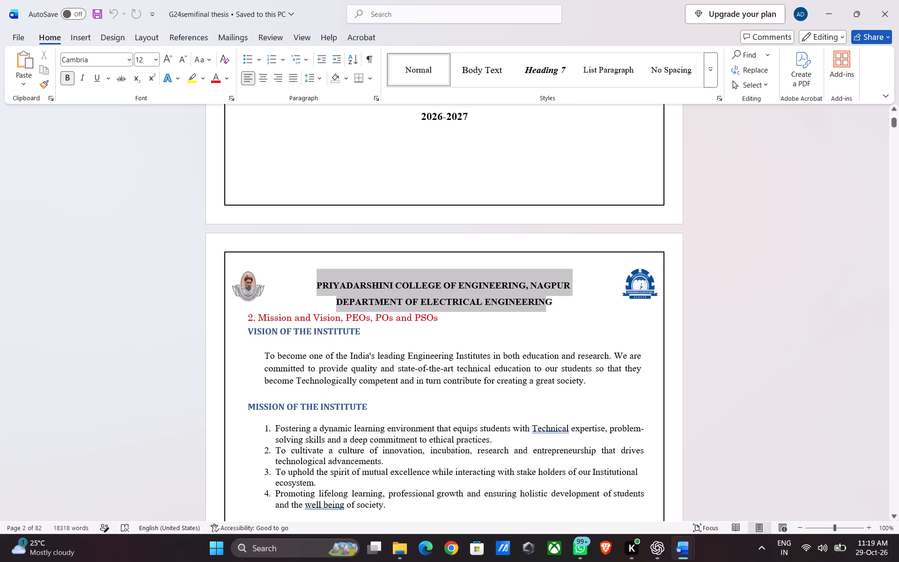
left_click_drag(546, 302, 549, 304)
left_click_drag(549, 304, 548, 304)
left_click_drag(548, 304, 543, 312)
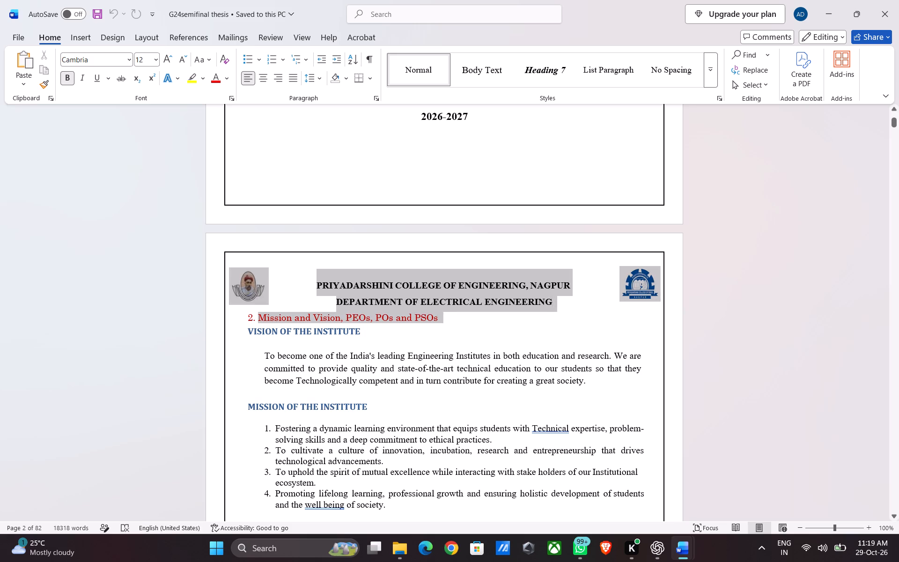
left_click_drag(543, 312, 548, 307)
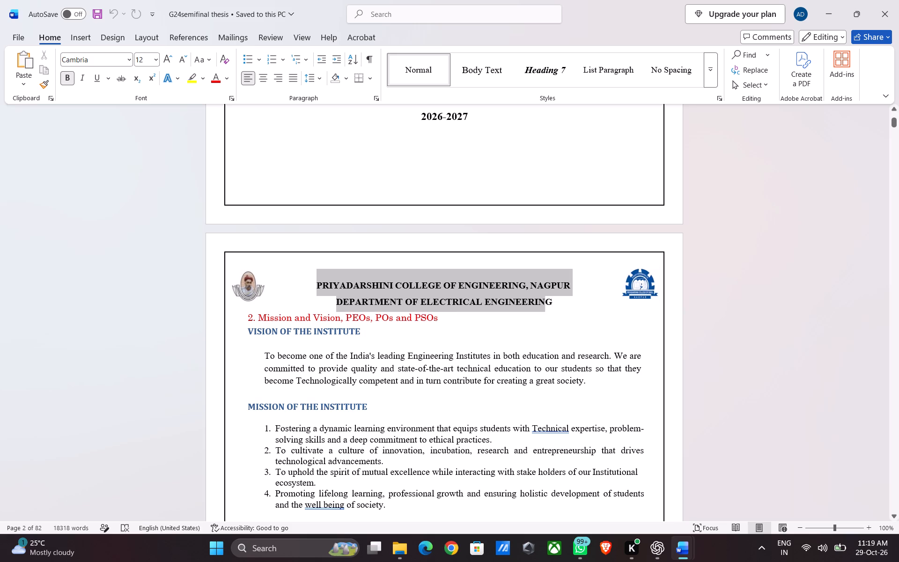
left_click_drag(548, 307, 549, 307)
left_click_drag(549, 307, 512, 284)
key("ctrl+c")
key("alt+Tab")
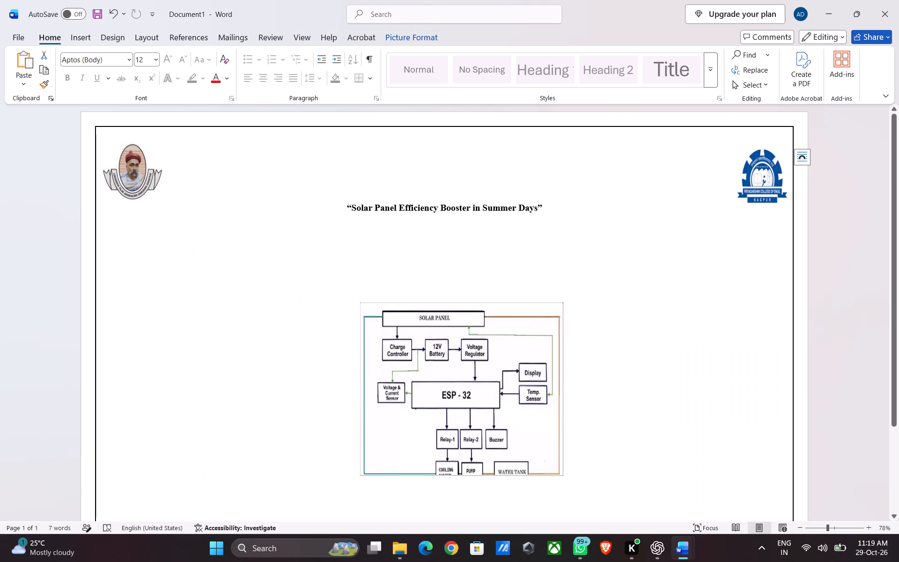
left_click_drag(512, 284, 340, 155)
left_click(340, 155)
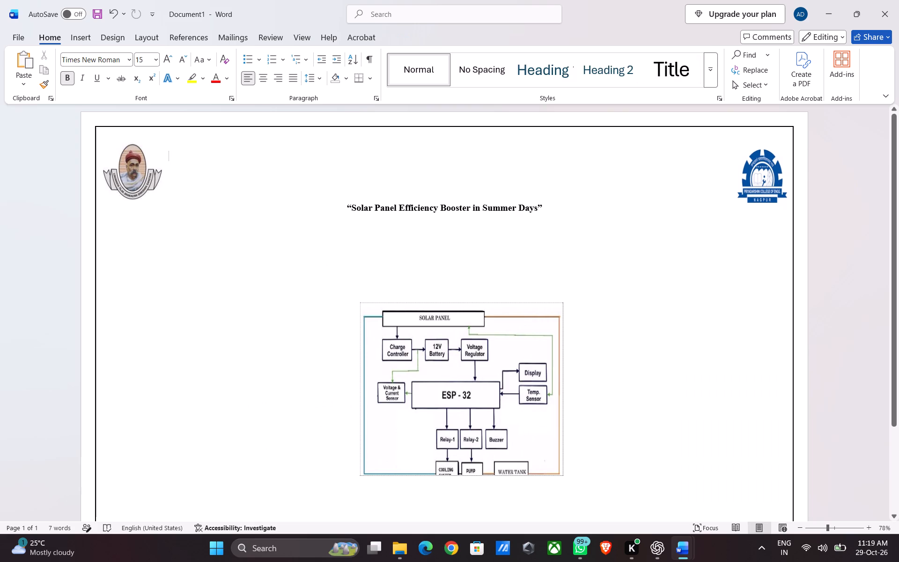
key("ctrl+v")
key("alt+Tab")
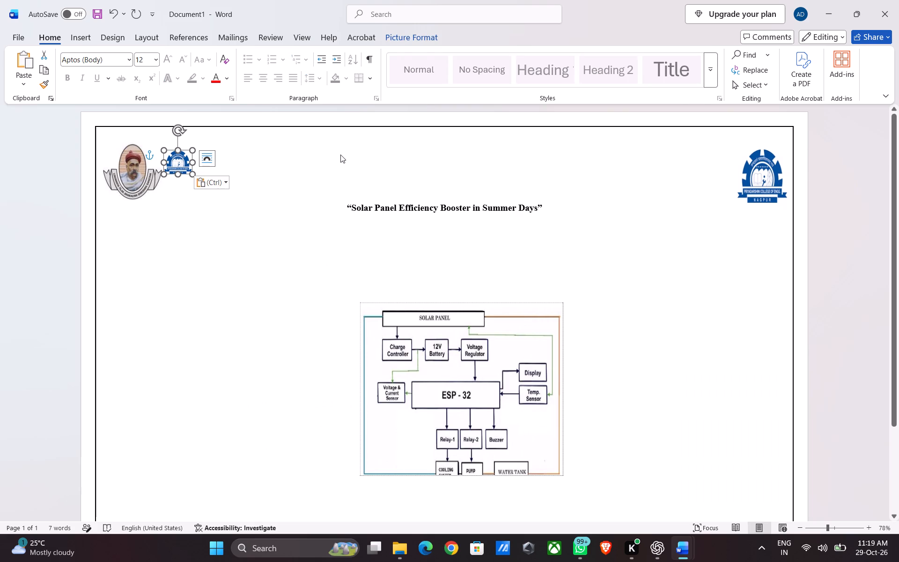
key("ctrl+c")
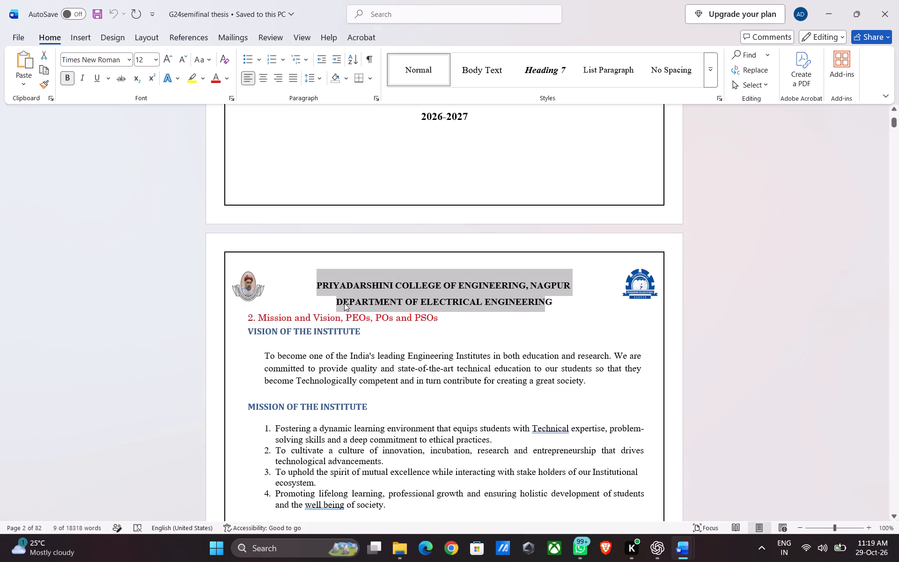
key("alt+Tab")
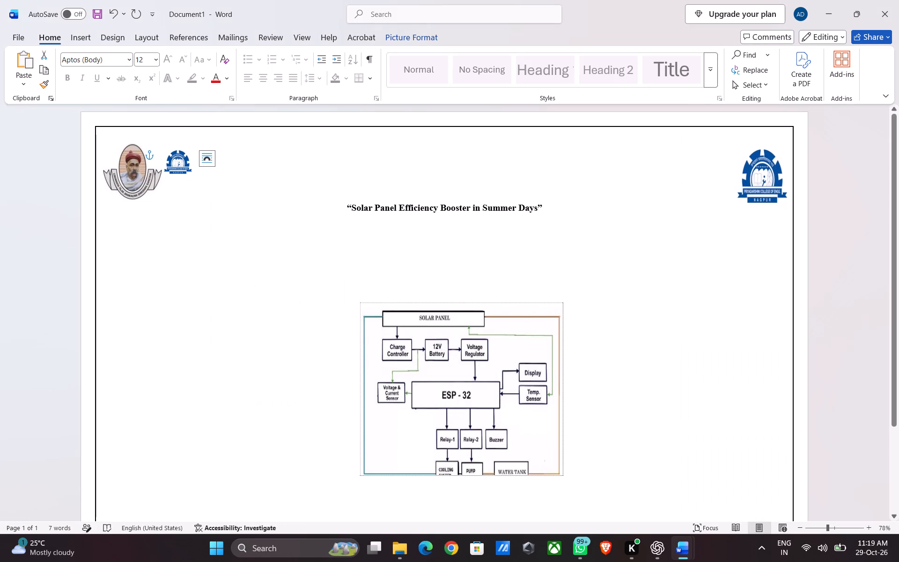
key("ctrl+z")
key("ctrl+v")
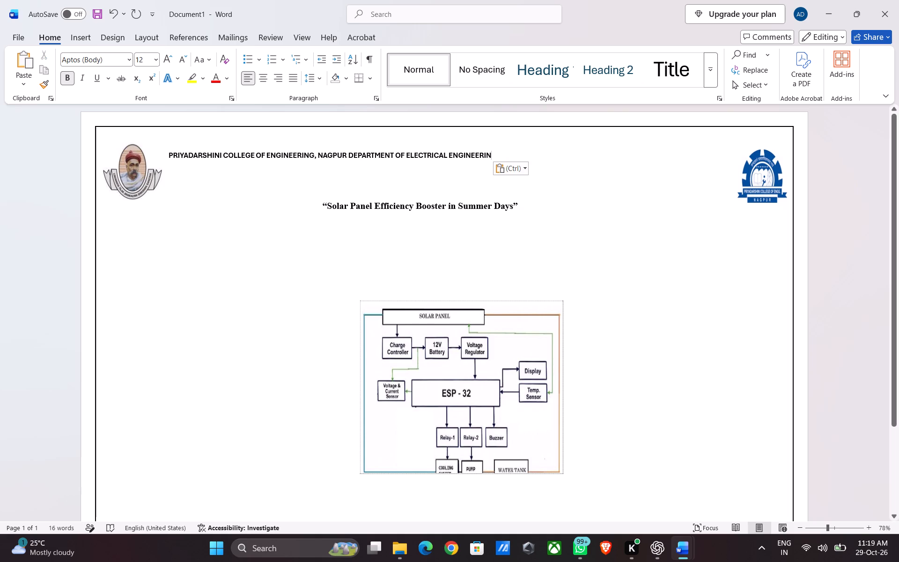
Break the pasted header after "NAGPUR" so the department name starts on its own line.
left_click(348, 154)
key("Return")
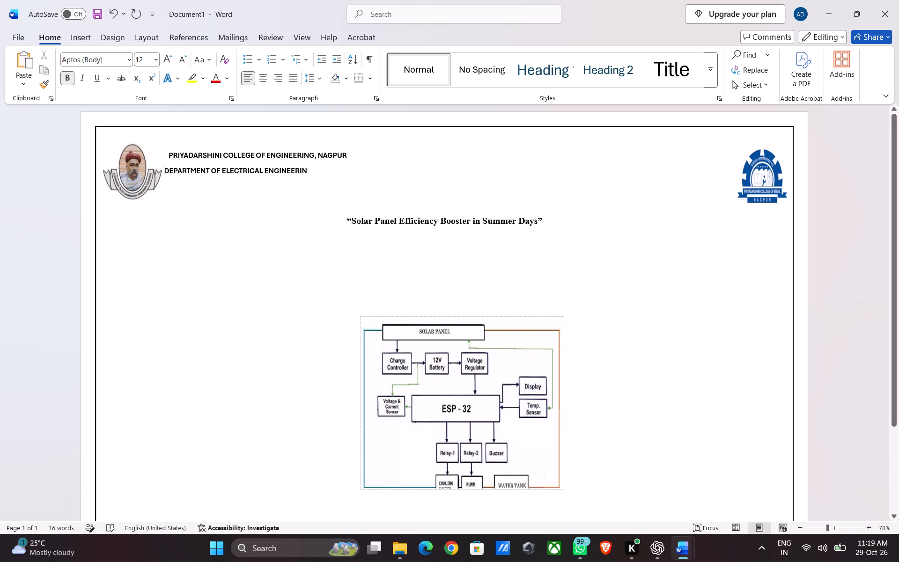
Format both header lines in Times New Roman at size 20.
left_click_drag(166, 153, 287, 165)
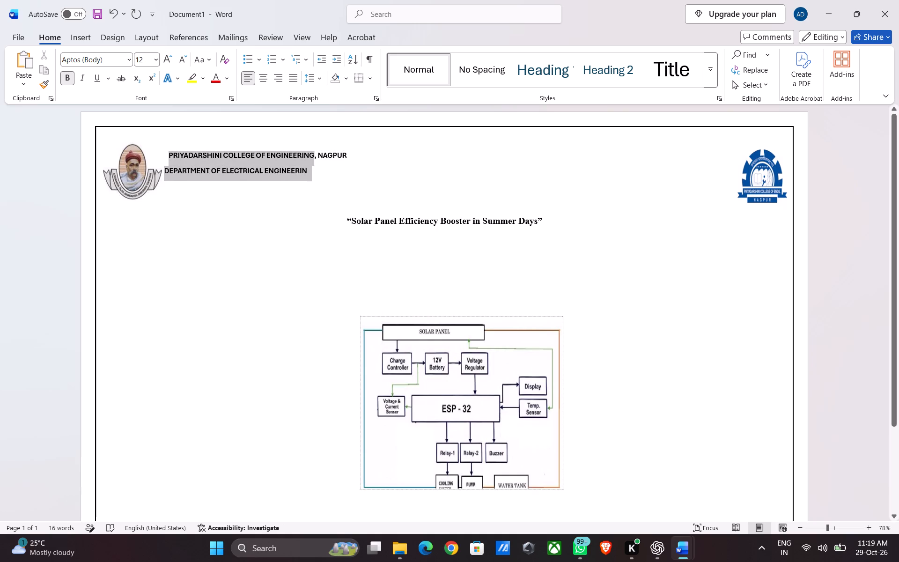
left_click_drag(287, 165, 306, 175)
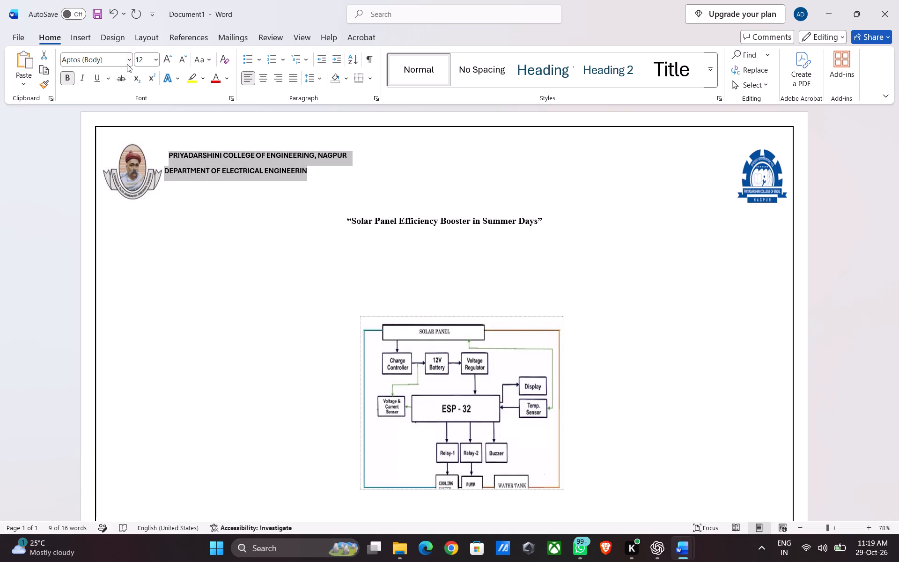
left_click(128, 57)
key("t")
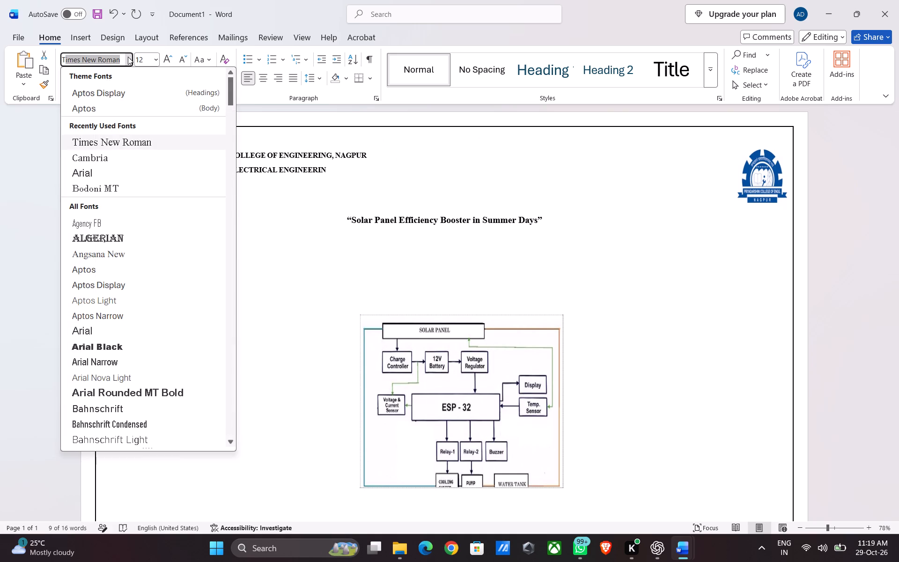
key("Return")
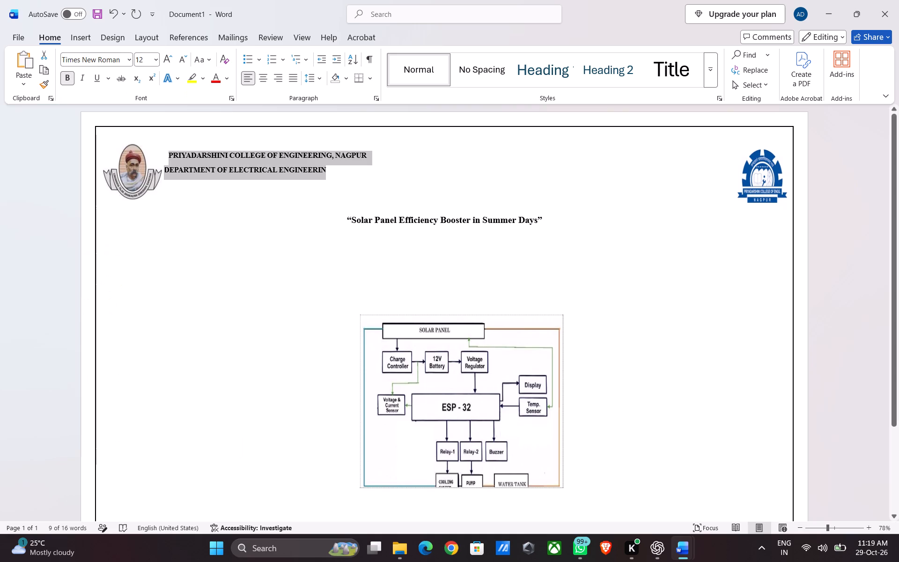
left_click(146, 60)
type("20")
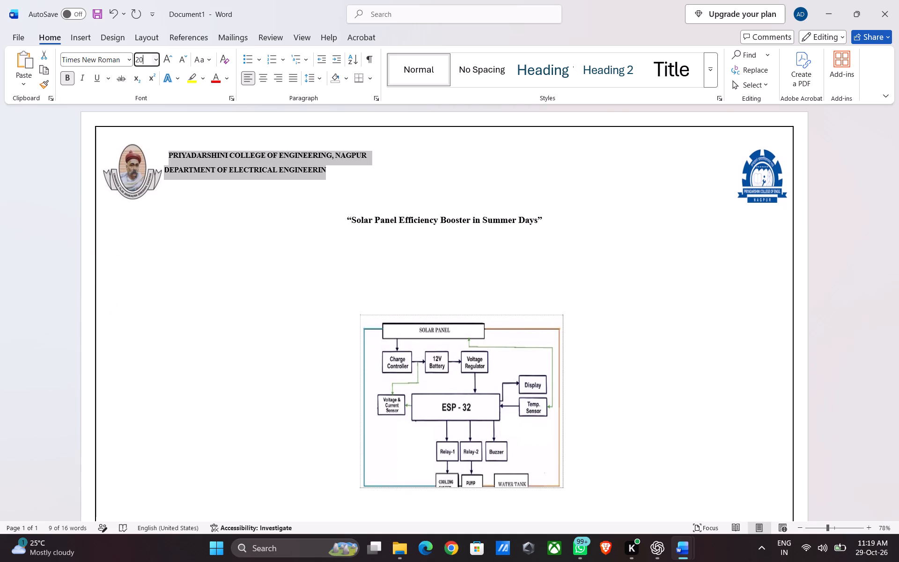
key("Return")
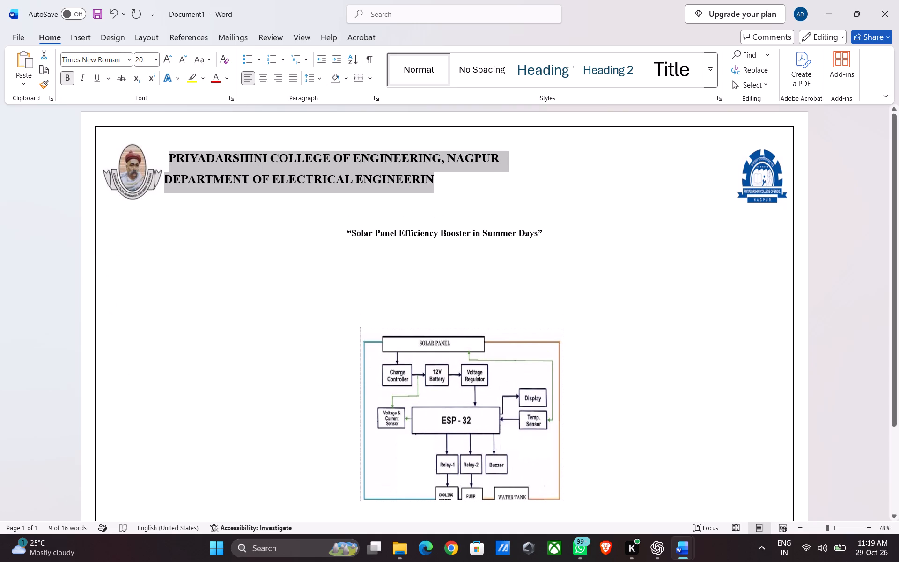
Indent the "DEPARTMENT OF ELECTRICAL ENGINEERIN" line toward the page centre with 20 leading spaces.
left_click(435, 158)
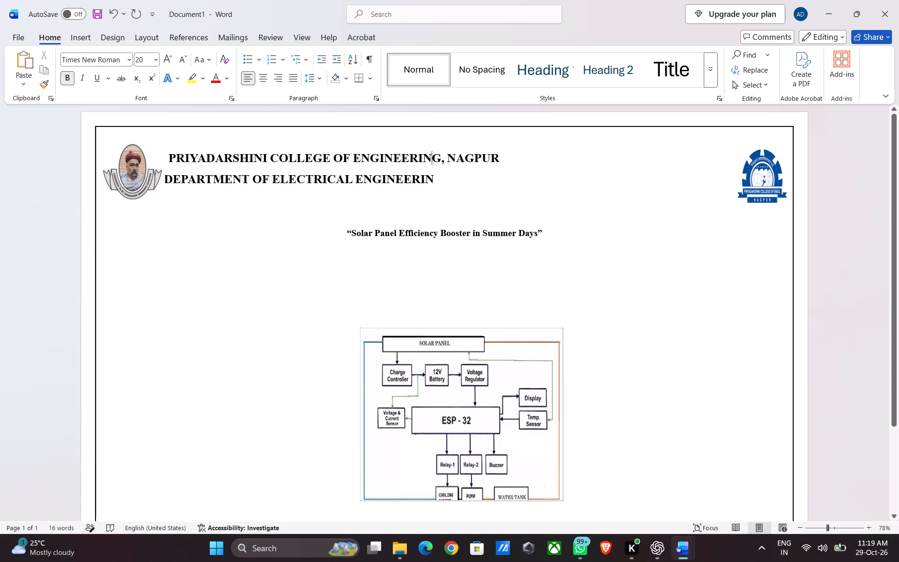
left_click(163, 179)
left_click(169, 178)
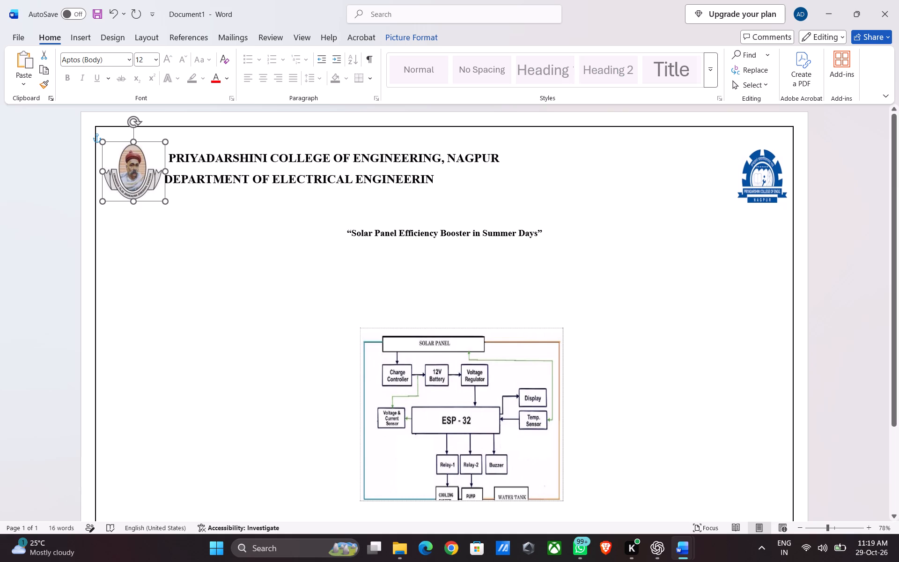
key("Left")
key("space")
key("space")
key("space")
key("space")
key("space")
key("space")
key("space")
key("space")
key("space")
key("space")
key("space")
key("space")
key("space")
key("space")
key("space")
key("space")
key("space")
key("space")
key("space")
key("space")
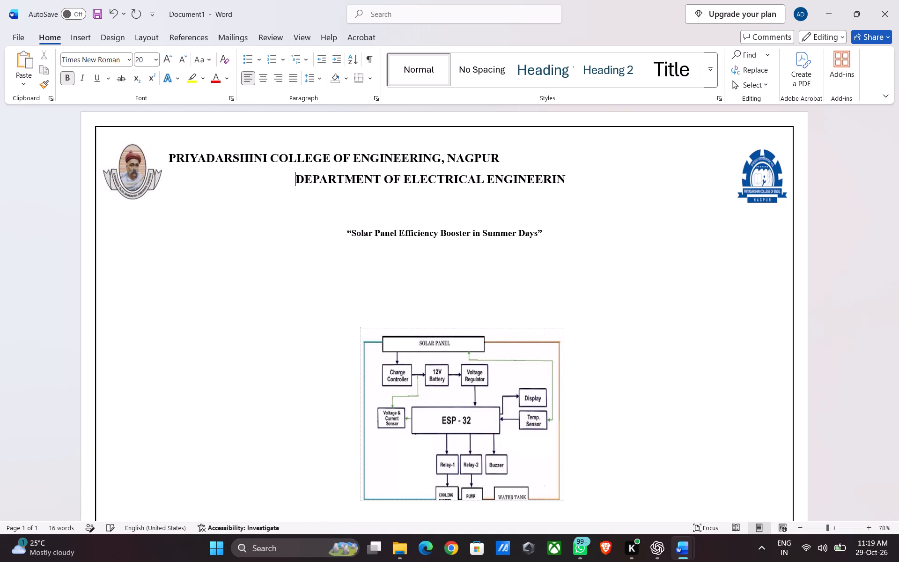
Indent the "PRIYADARSHINI COLLEGE OF ENGINEERING, NAGPUR" line with 20 leading spaces, centring it above the department line.
key("Up")
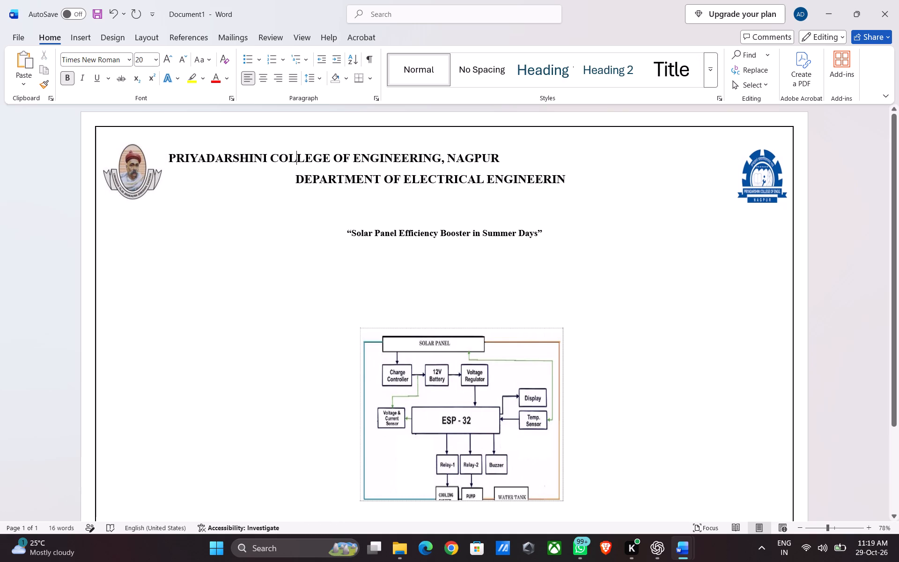
left_click(169, 158)
key("space")
key("space")
key("space")
key("space")
key("space")
key("space")
key("space")
key("space")
key("space")
key("space")
key("space")
key("space")
key("space")
key("space")
key("space")
key("space")
key("space")
key("space")
key("space")
key("space")
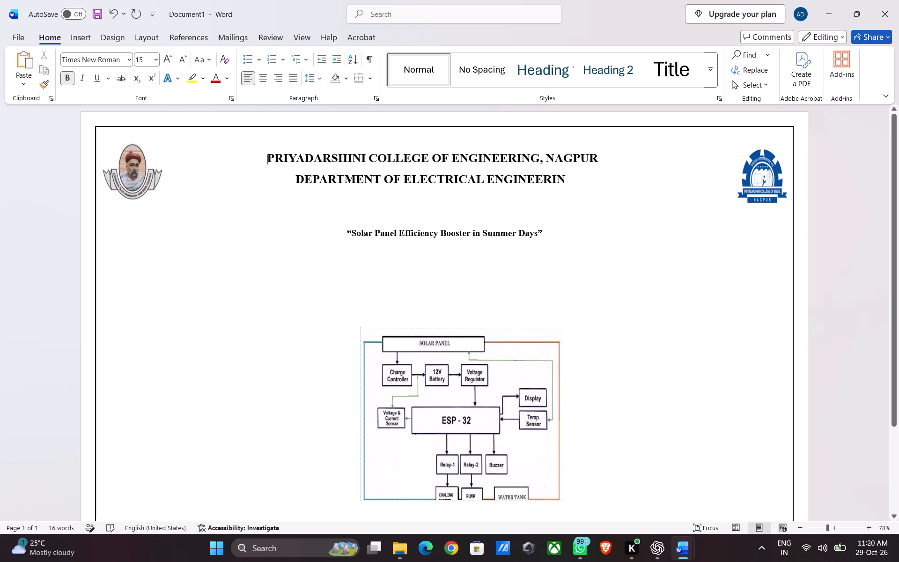
Set both header lines, college and department, to font size 29.
left_click_drag(265, 158, 553, 187)
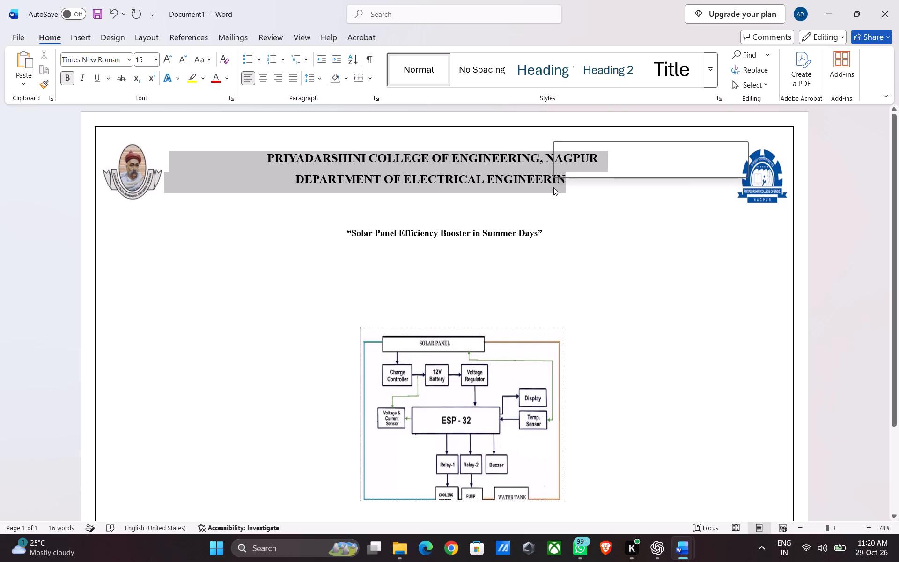
left_click(148, 60)
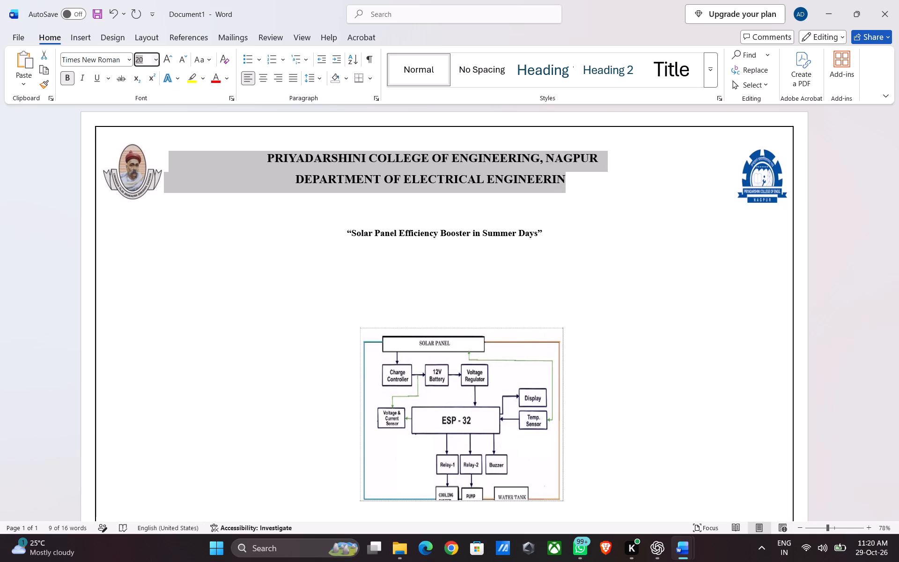
key("BackSpace")
type("29")
key("Return")
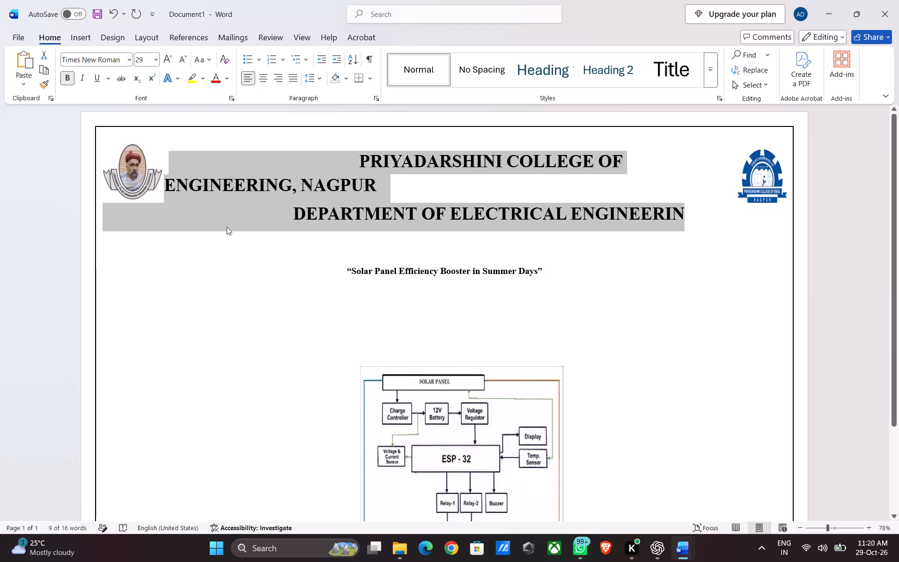
left_click(283, 270)
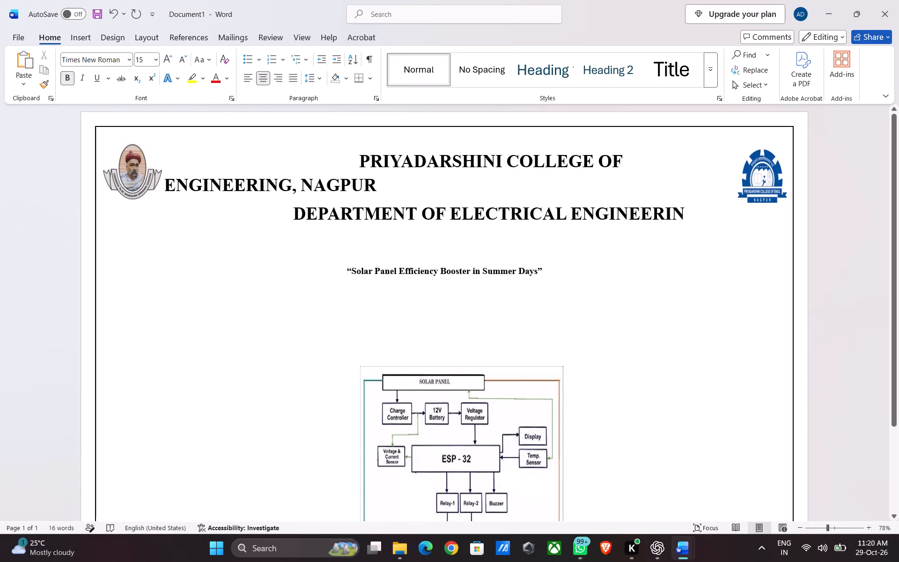
Delete all leading spaces before "PRIYADARSHINI COLLEGE OF ENGINEERING, NAGPUR" so the line fits on one row beside the portrait emblem.
left_click(357, 159)
key("BackSpace")
key("BackSpace")
key("BackSpace")
key("BackSpace")
key("BackSpace")
key("BackSpace")
key("BackSpace")
key("BackSpace")
key("BackSpace")
key("BackSpace")
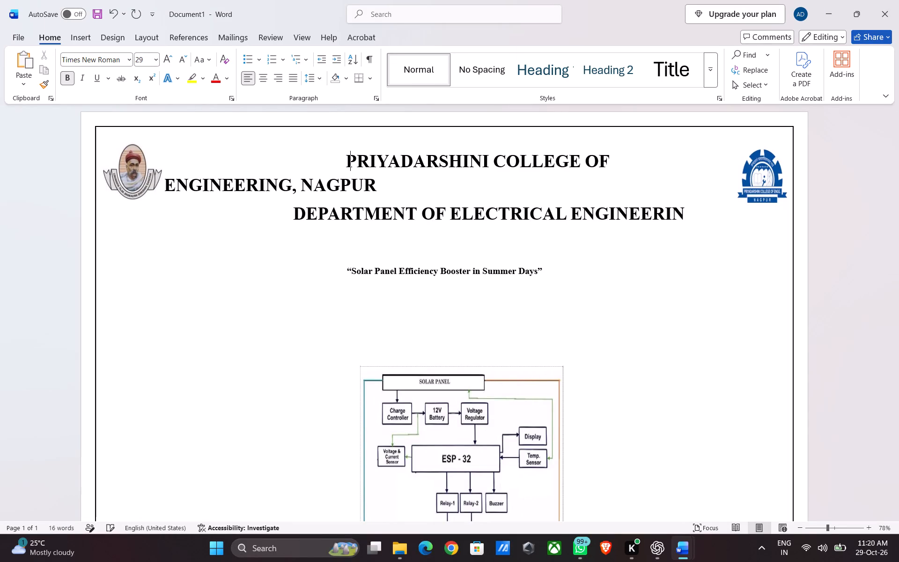
key("BackSpace")
key("BackSpace")
key("BackSpace")
key("BackSpace")
key("BackSpace")
key("BackSpace")
key("BackSpace")
key("BackSpace")
key("BackSpace")
key("BackSpace")
key("BackSpace")
key("BackSpace")
key("BackSpace")
key("BackSpace")
key("BackSpace")
key("BackSpace")
key("BackSpace")
key("BackSpace")
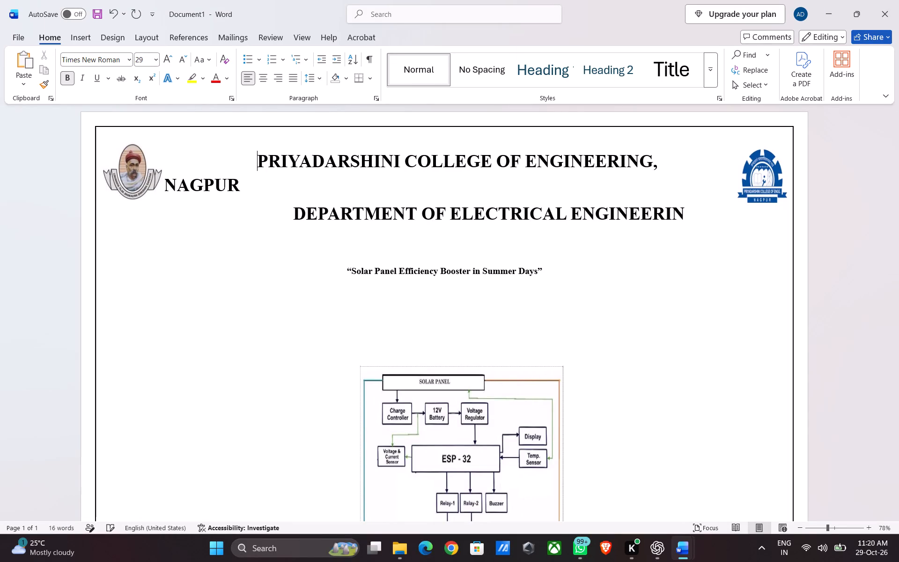
key("BackSpace")
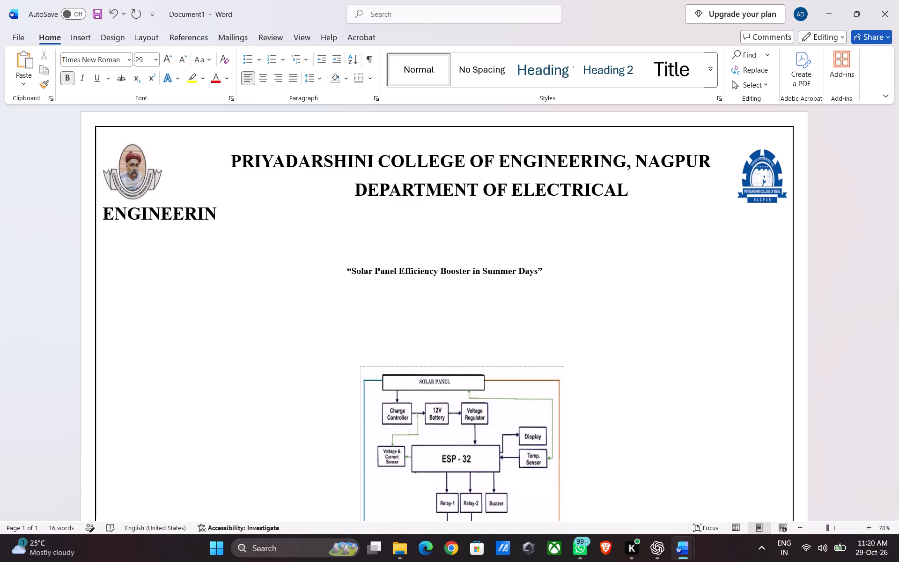
key("BackSpace")
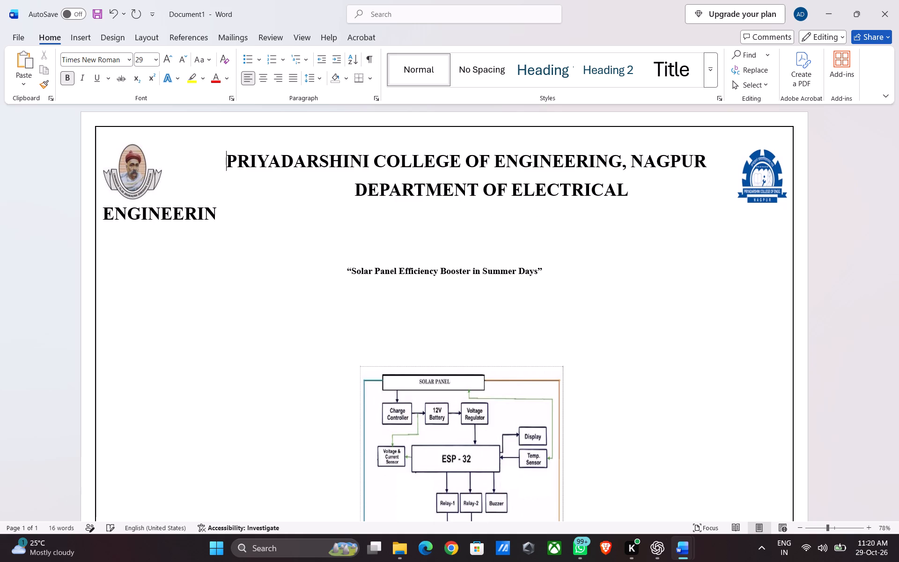
key("BackSpace")
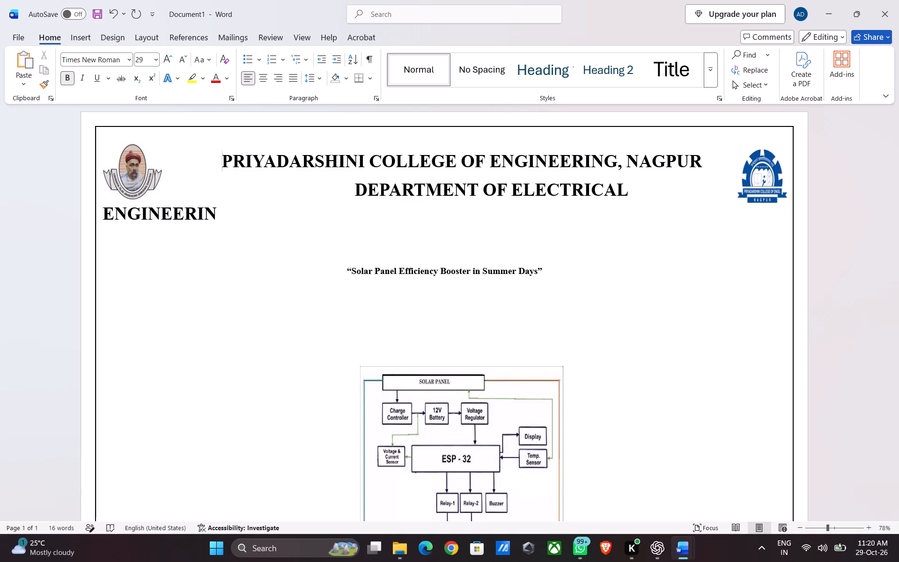
key("BackSpace")
key("BackSpace")
key("BackSpace")
key("BackSpace")
key("BackSpace")
key("BackSpace")
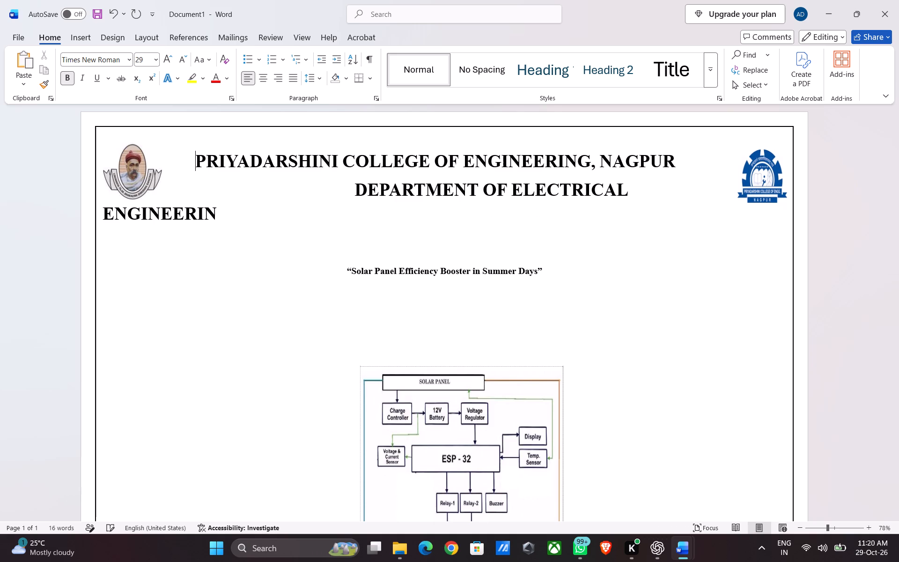
key("BackSpace")
key("BackSpace")
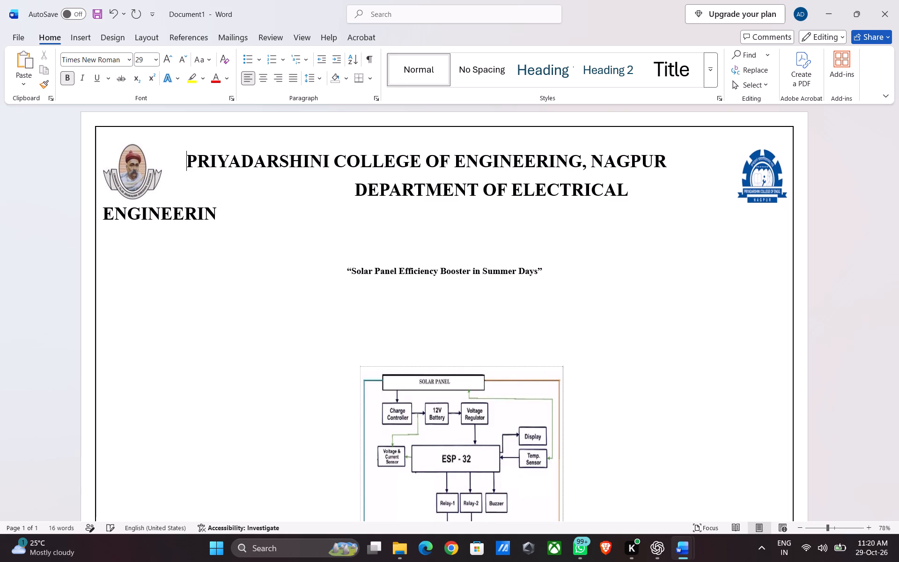
key("BackSpace")
key("BackSpace")
key("BackSpace")
key("BackSpace")
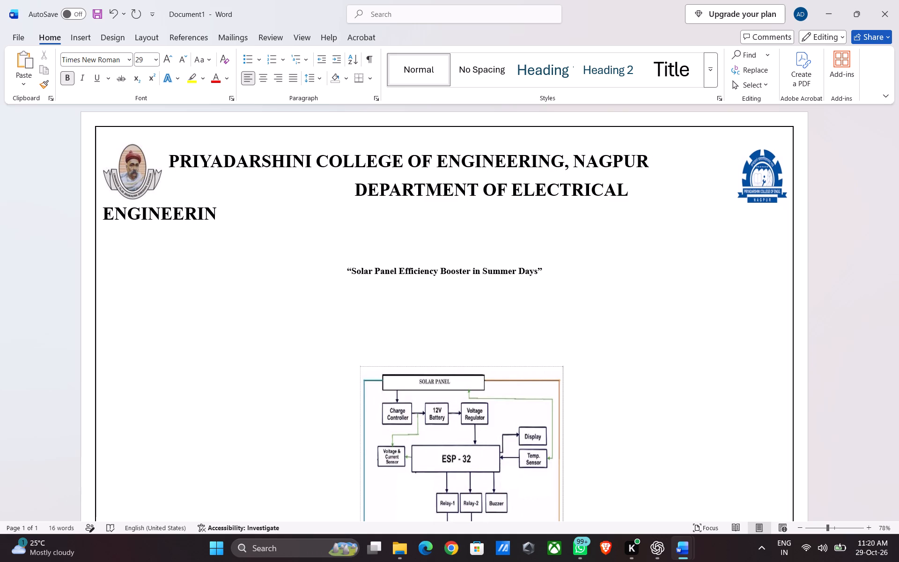
Check the header in the thesis document, then indent the college name line with 16 leading spaces to centre it between the logos.
key("alt+Tab")
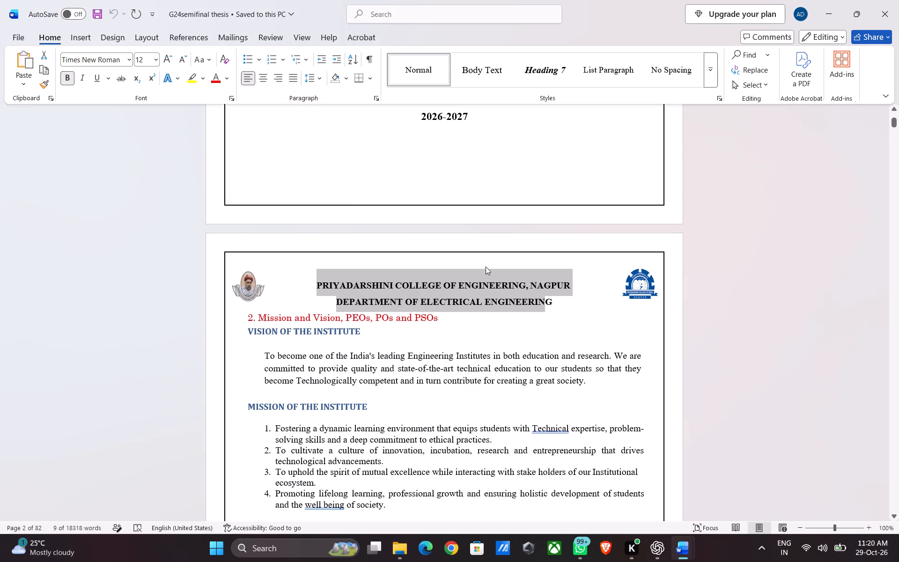
key("alt+Tab")
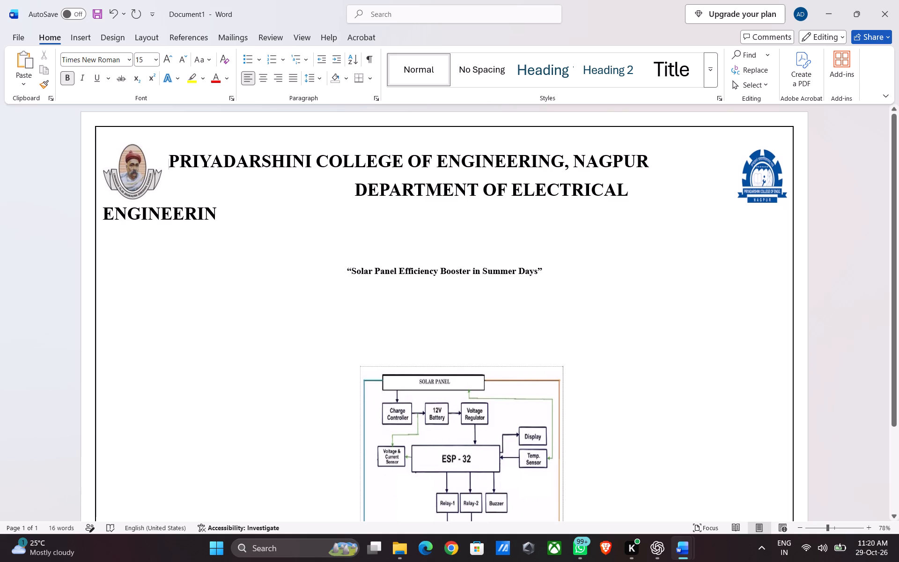
key("space")
key("space")
key("space")
key("space")
key("space")
key("space")
key("space")
key("space")
key("space")
key("space")
key("space")
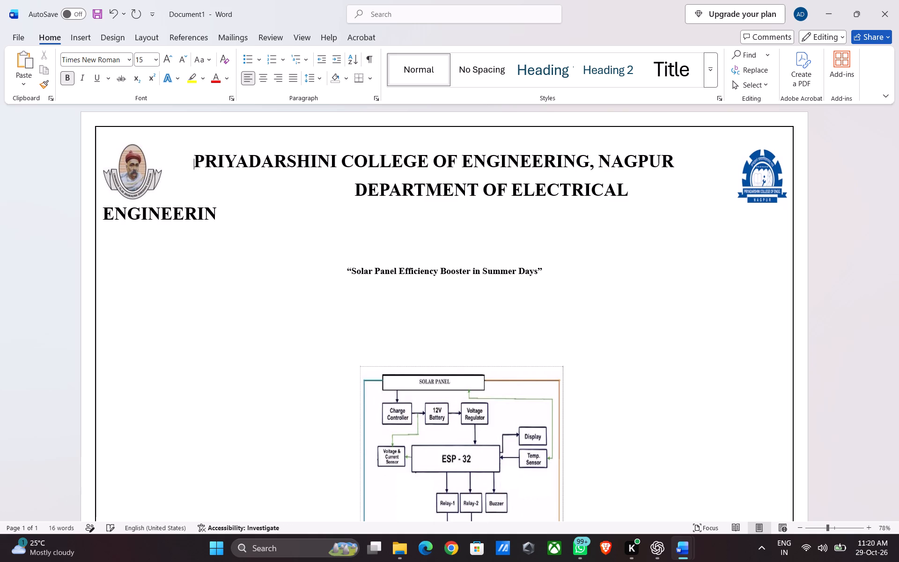
key("space")
key("space")
key("space")
key("space")
key("space")
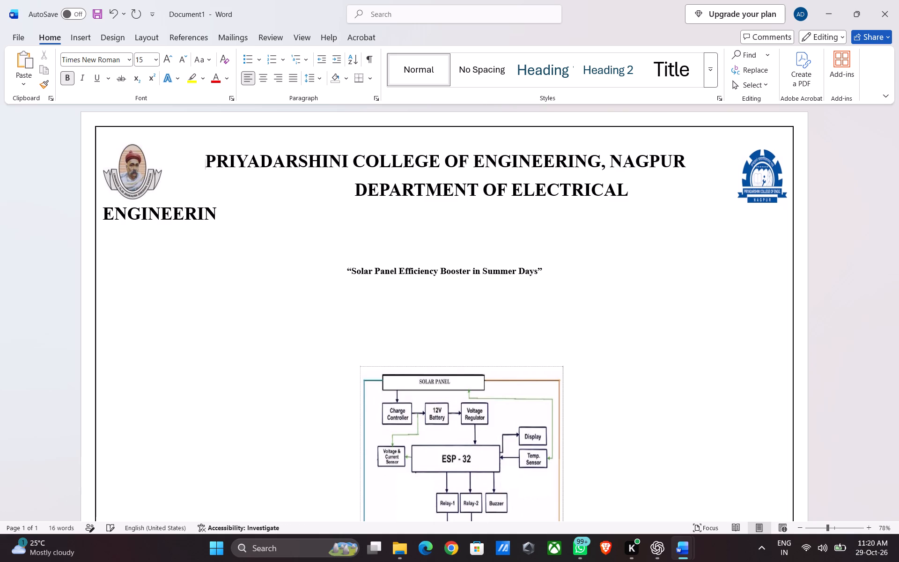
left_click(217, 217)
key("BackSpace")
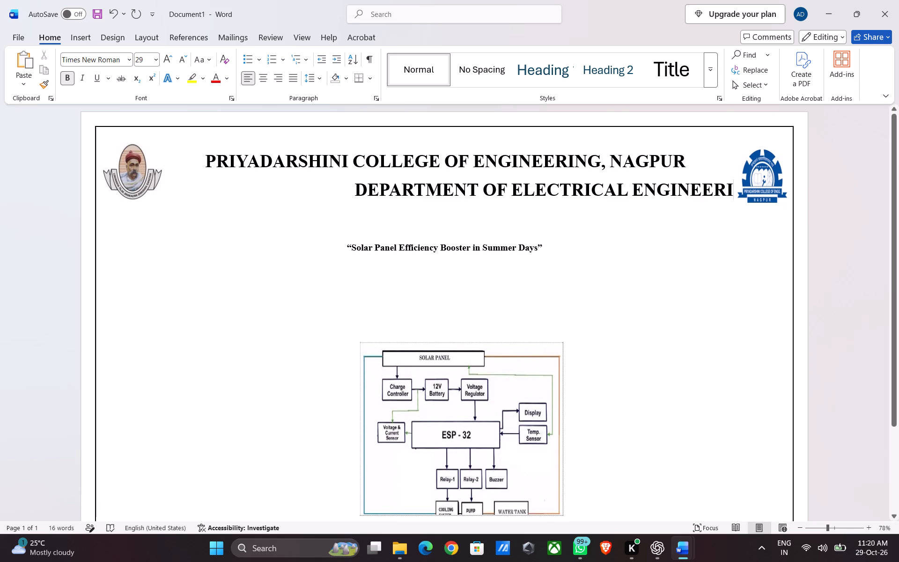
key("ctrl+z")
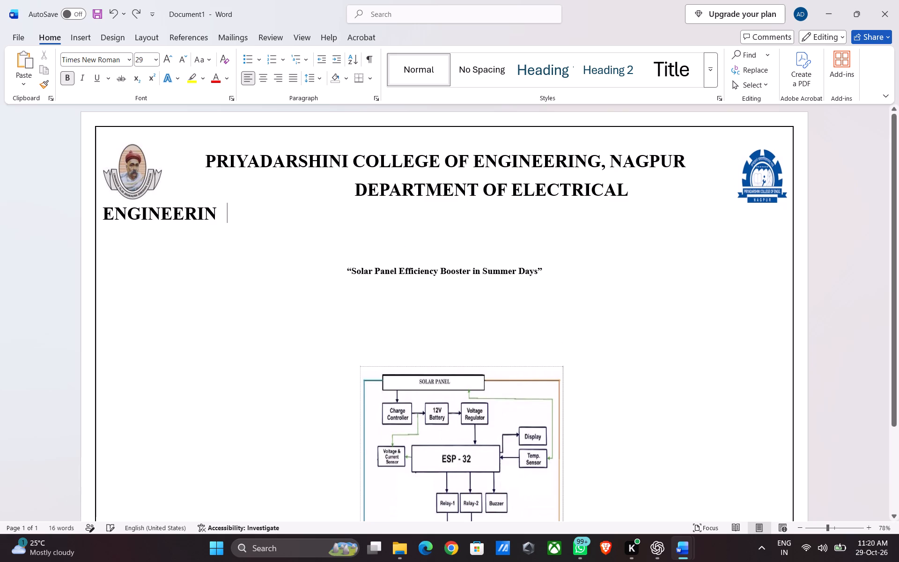
Remove 22 leading spaces before "DEPARTMENT OF ELECTRICAL ENGINEERIN" so it fits on one row centred under the college name.
left_click(355, 189)
key("BackSpace")
key("BackSpace")
key("BackSpace")
key("BackSpace")
key("BackSpace")
key("BackSpace")
key("BackSpace")
key("BackSpace")
key("BackSpace")
key("BackSpace")
key("BackSpace")
key("BackSpace")
key("BackSpace")
key("BackSpace")
key("BackSpace")
key("BackSpace")
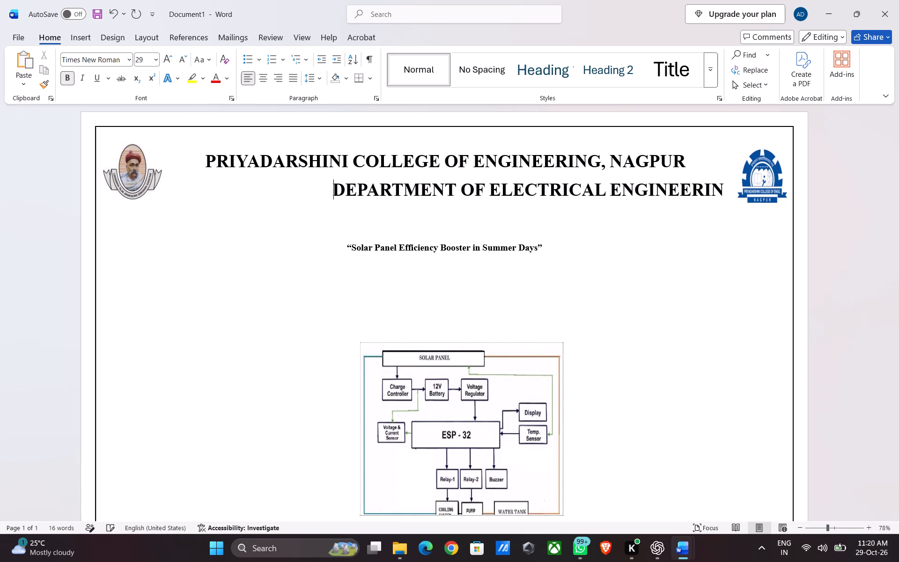
key("BackSpace")
key("BackSpace")
key("BackSpace")
key("BackSpace")
key("BackSpace")
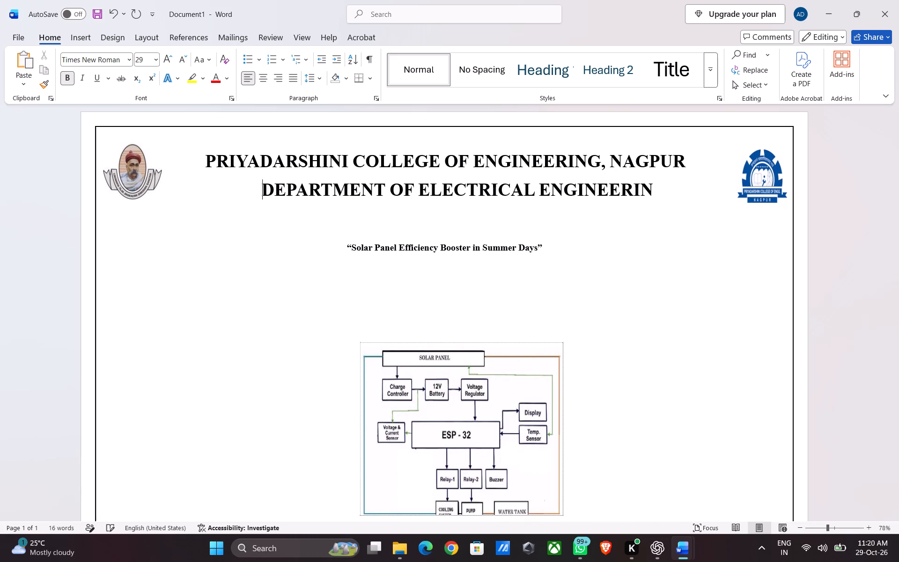
key("BackSpace")
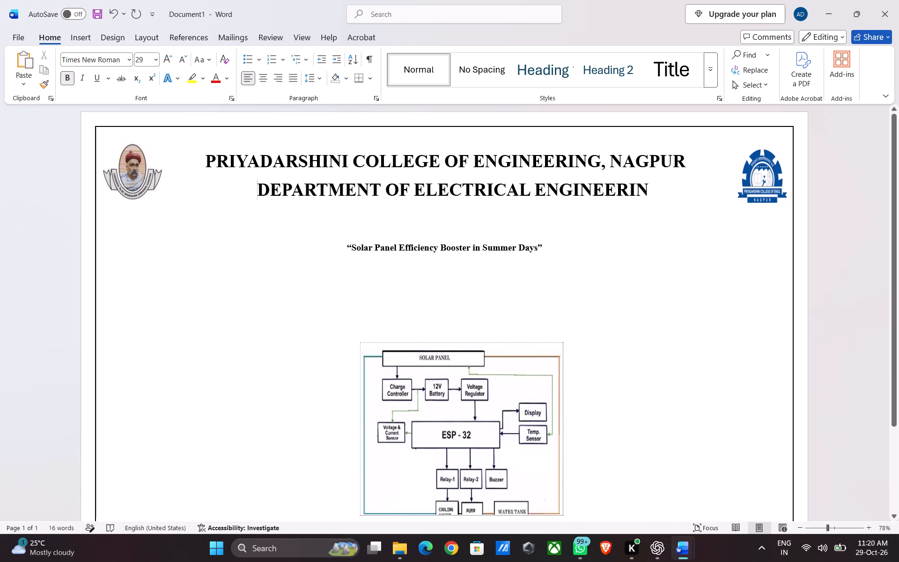
Enlarge the blue college logo slightly and reposition it inward and upward, clear of the page border, beside the header.
left_click(749, 180)
left_click_drag(760, 175, 757, 173)
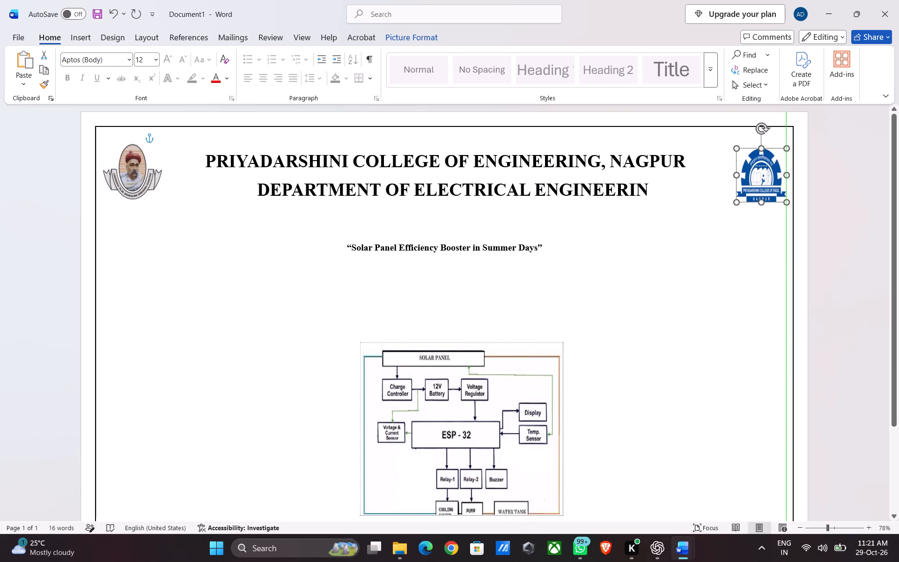
left_click_drag(757, 173, 744, 169)
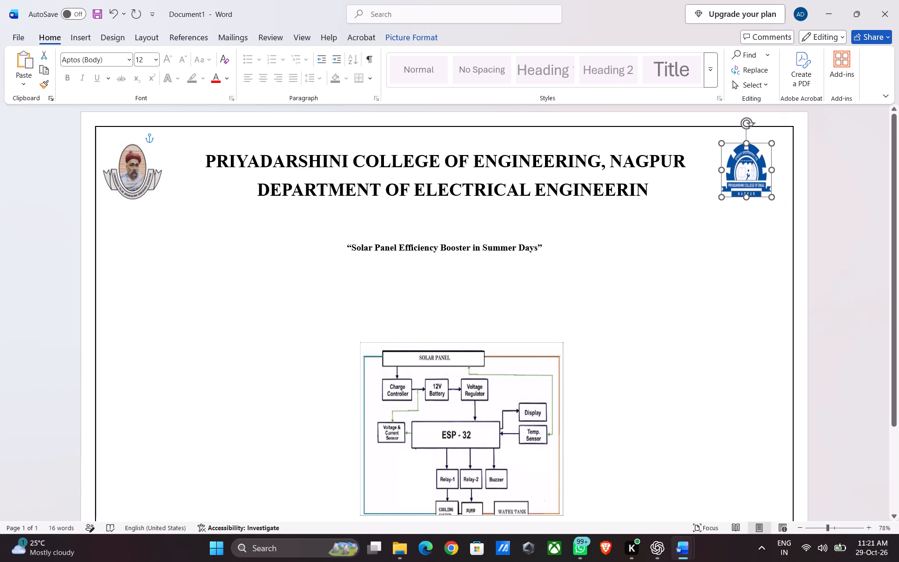
left_click_drag(744, 169, 744, 170)
left_click_drag(770, 201, 780, 203)
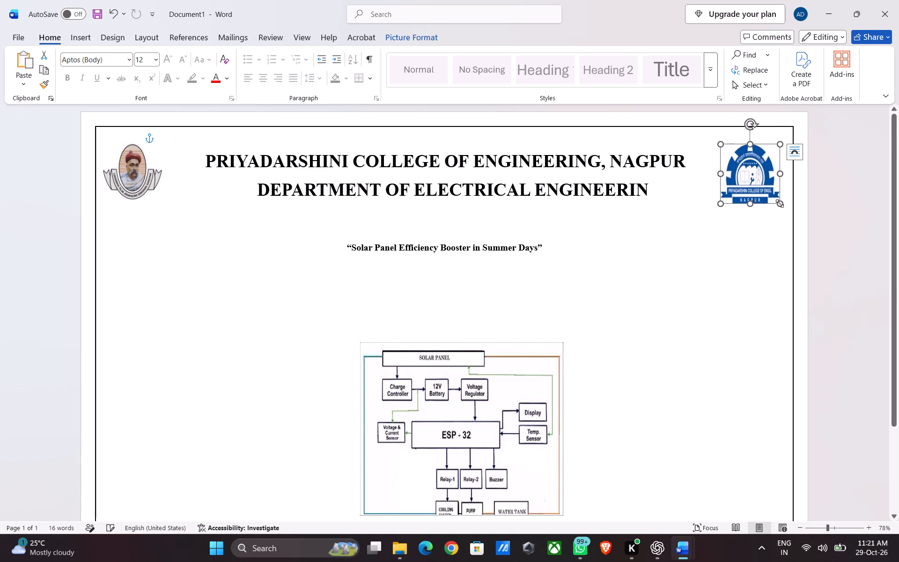
left_click_drag(755, 175, 754, 168)
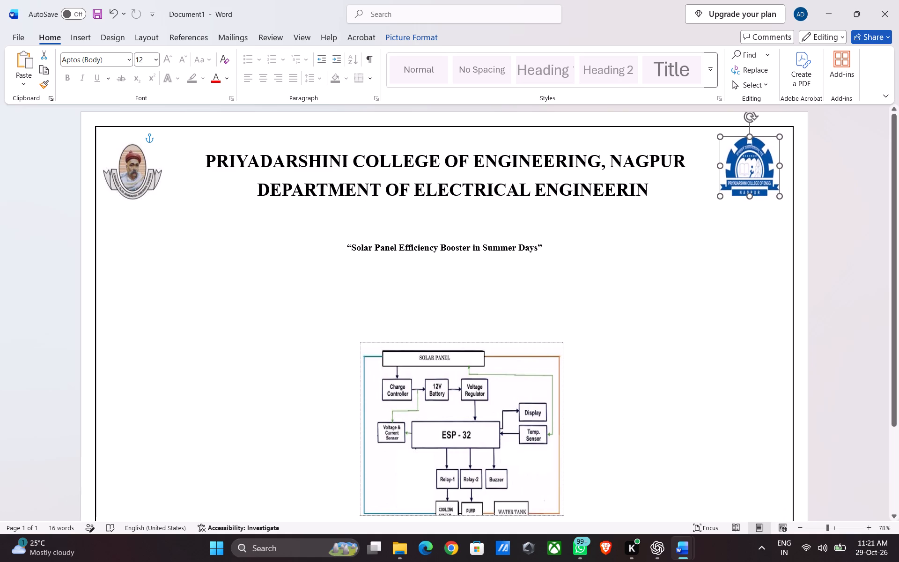
left_click_drag(754, 168, 754, 170)
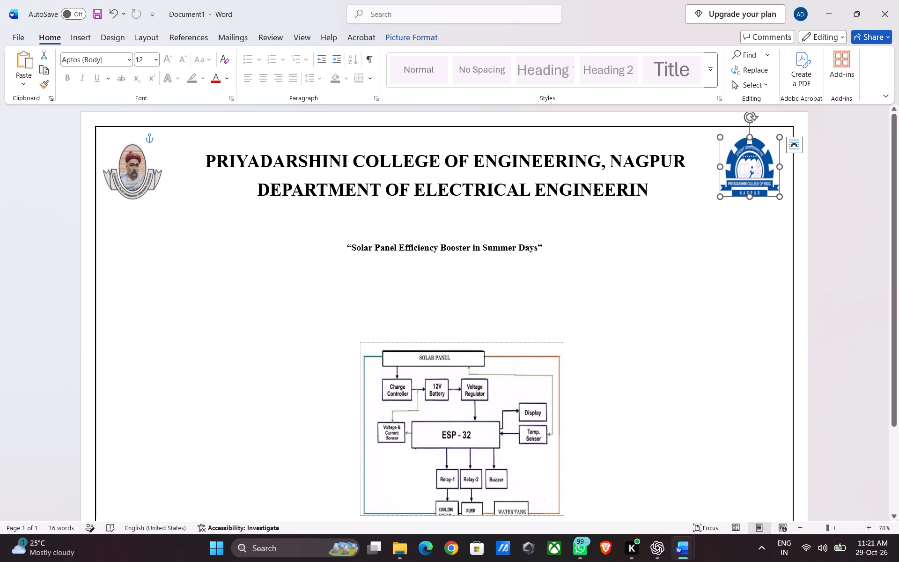
Enlarge the portrait emblem in width and height and move it up near the border, level with the blue college logo.
left_click(133, 174)
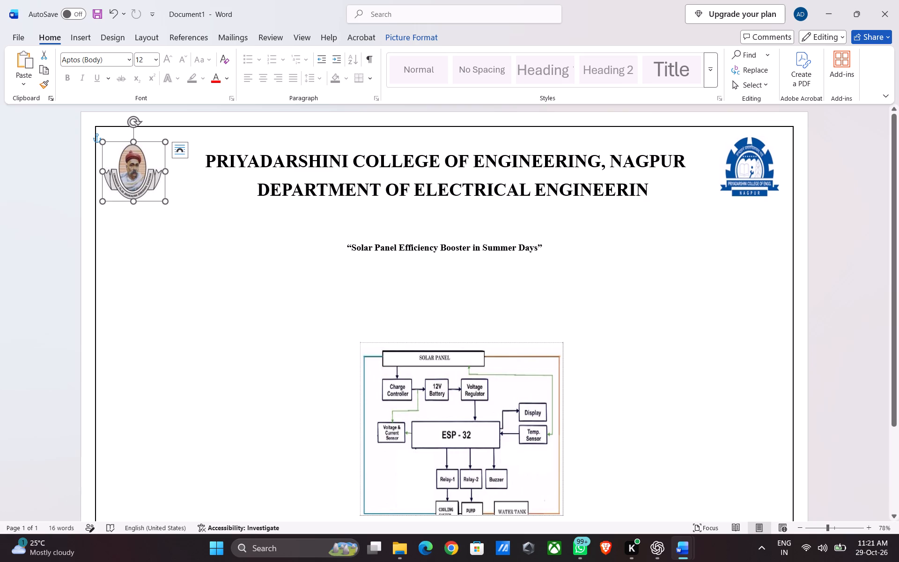
left_click_drag(167, 201, 173, 201)
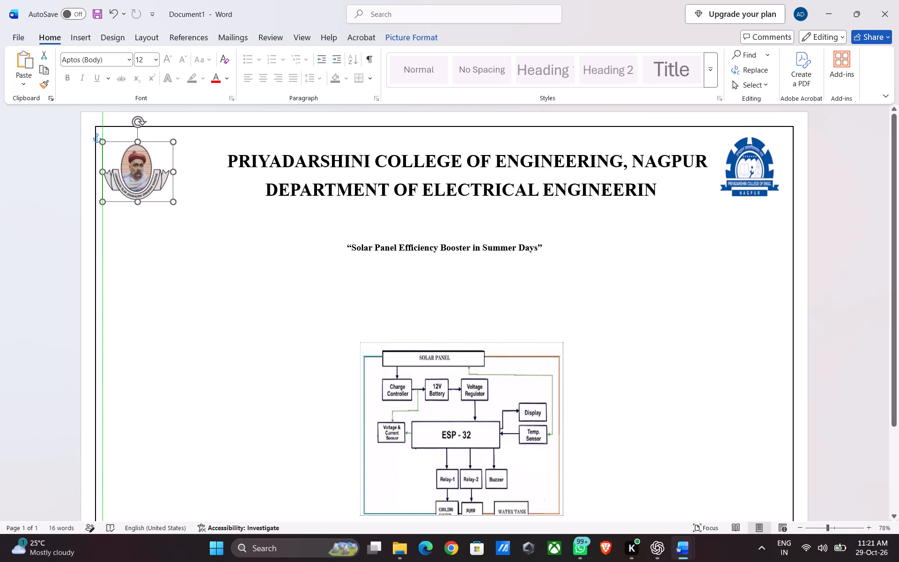
left_click_drag(173, 201, 173, 212)
left_click_drag(129, 171, 131, 168)
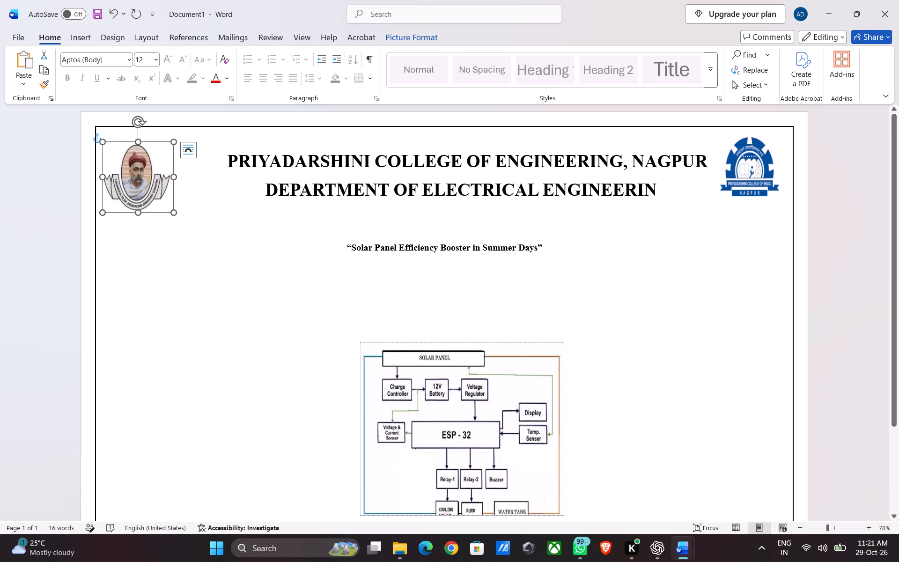
left_click_drag(131, 168, 131, 165)
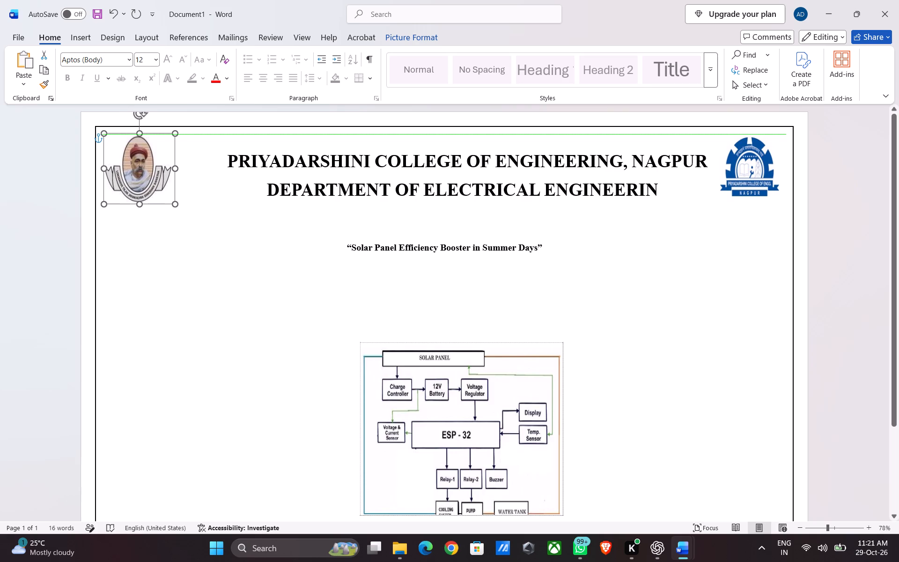
left_click_drag(131, 165, 132, 164)
left_click(595, 271)
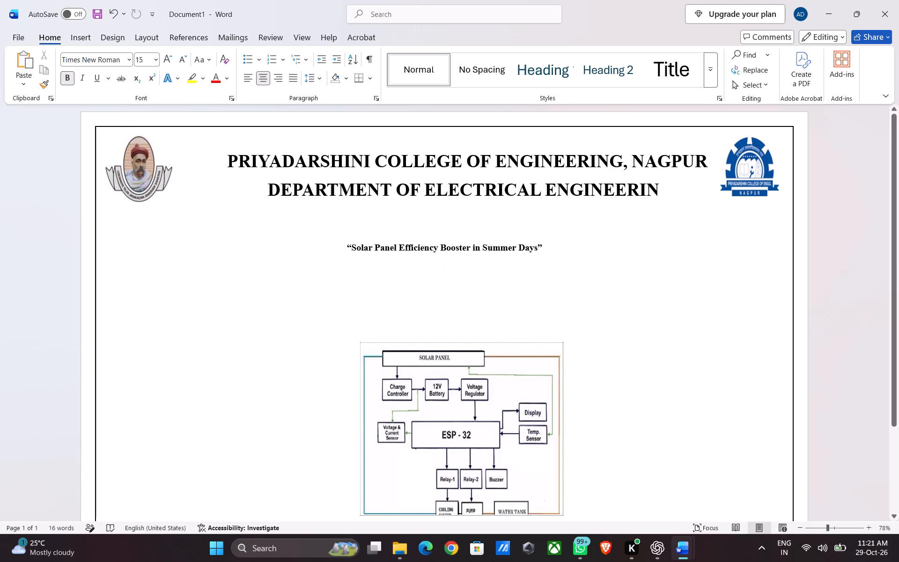
Remove nine leading spaces from the college name line to recentre it between the two enlarged logos.
left_click(218, 161)
key("BackSpace")
key("BackSpace")
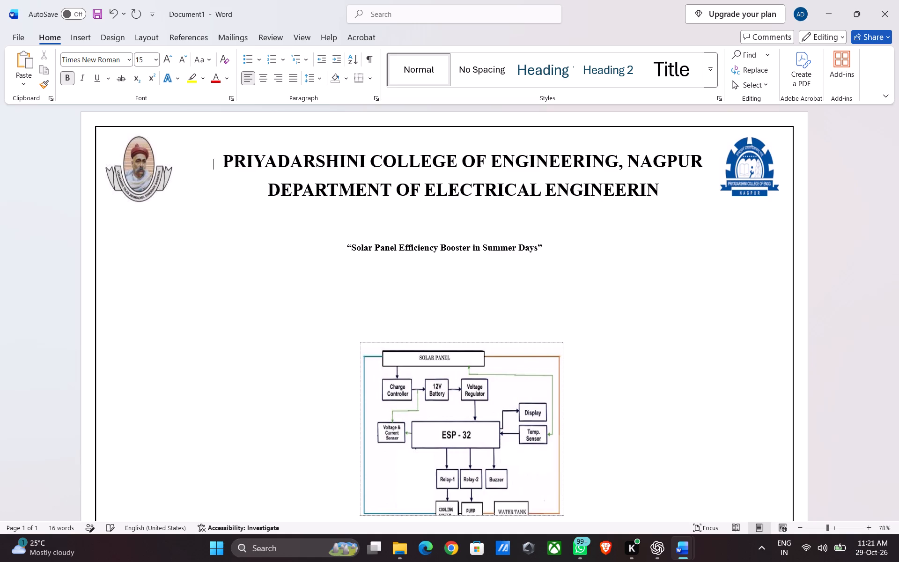
key("BackSpace")
key("BackSpace")
key("BackSpace")
key("BackSpace")
key("BackSpace")
key("BackSpace")
key("BackSpace")
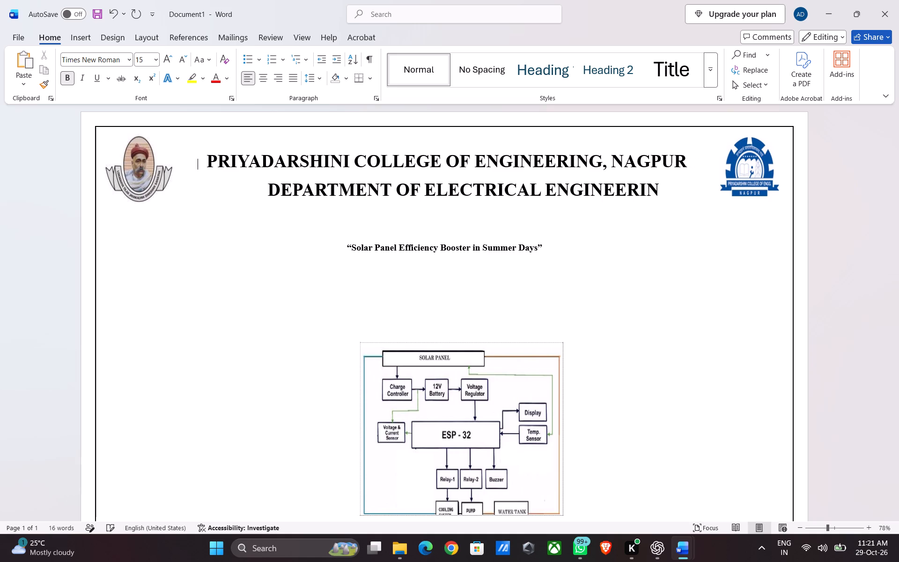
Remove two leading spaces before "DEPARTMENT OF ELECTRICAL ENGINEERIN" to centre it under the college name.
left_click(265, 188)
key("BackSpace")
key("BackSpace")
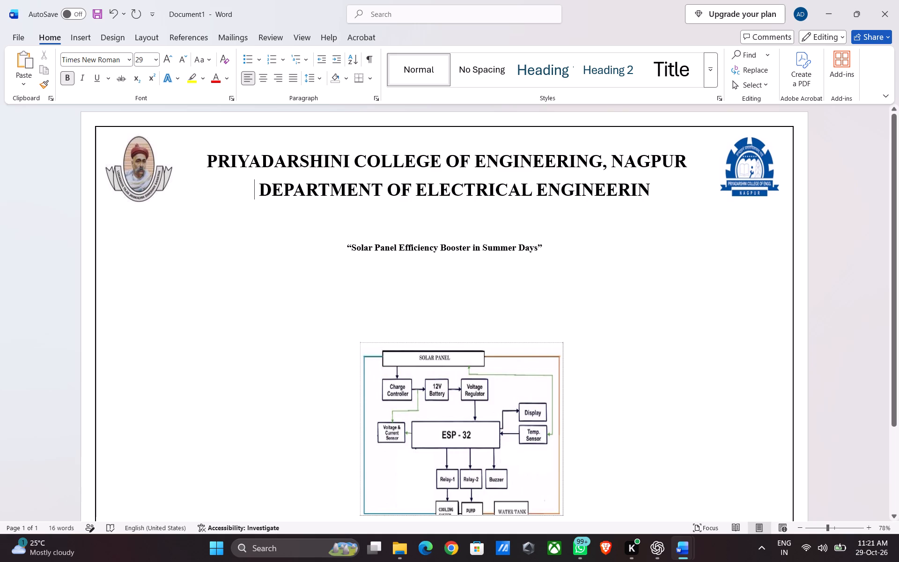
Enlarge the project title "Solar Panel Efficiency Booster in Summer Days" to font size 20 and then to 25.
left_click_drag(347, 248, 544, 249)
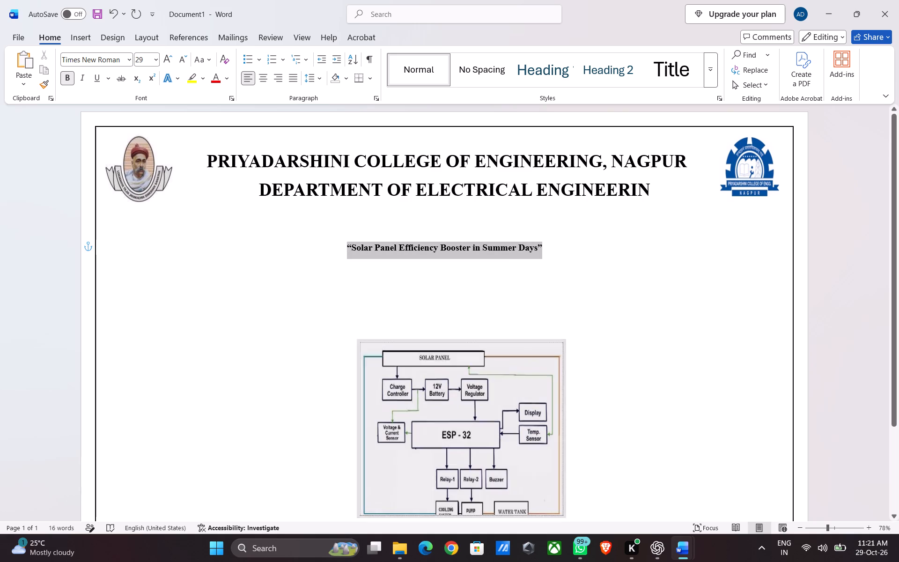
left_click_drag(544, 249, 543, 248)
left_click_drag(543, 248, 540, 245)
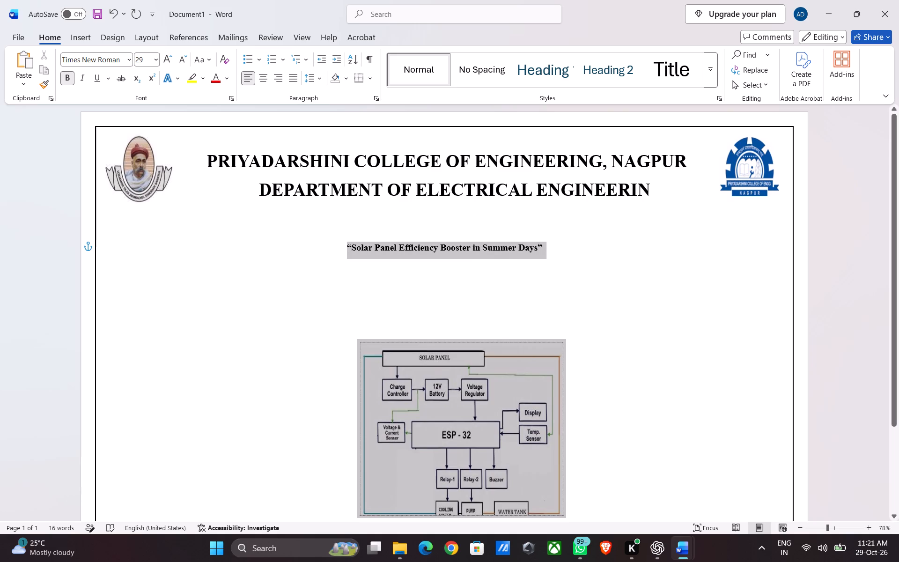
left_click_drag(540, 245, 540, 246)
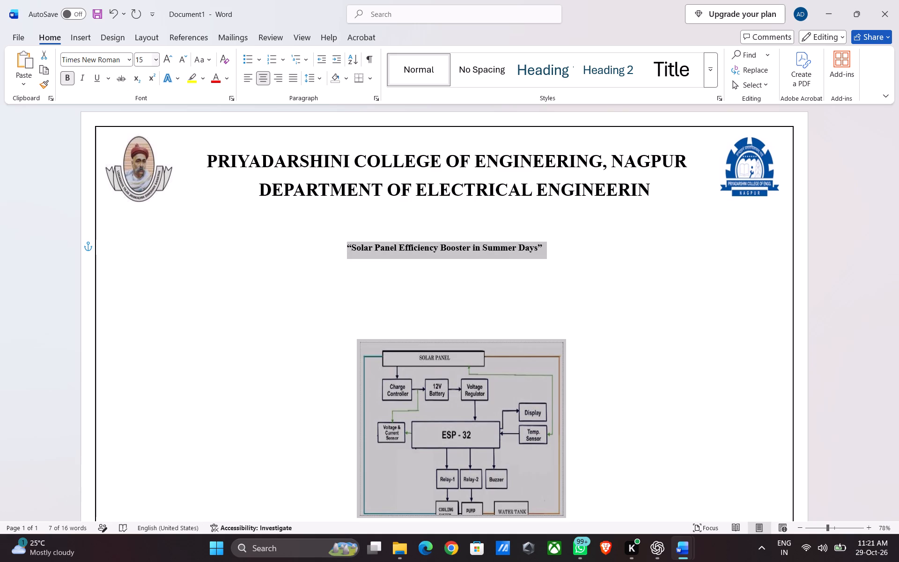
left_click(142, 56)
key("BackSpace")
type("20")
key("Return")
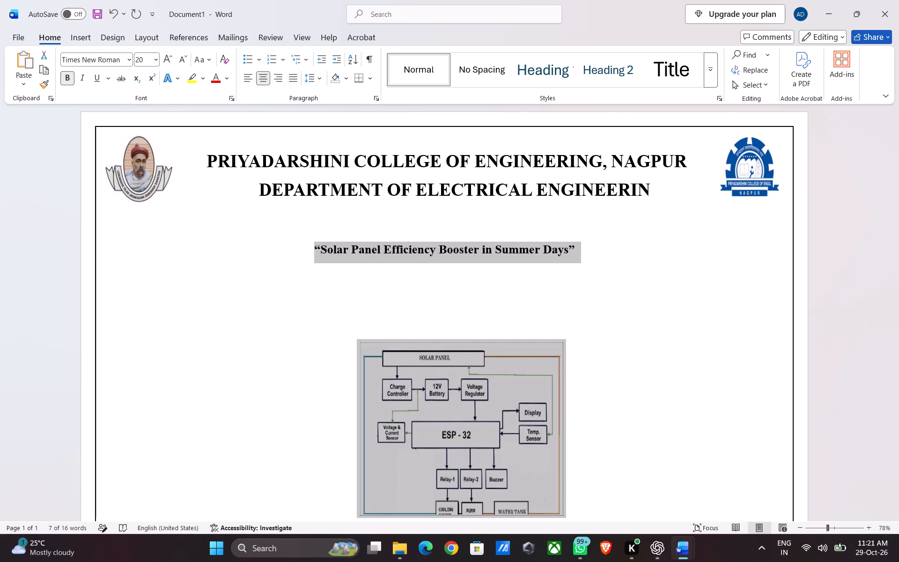
left_click(146, 59)
key("BackSpace")
type("25")
key("Return")
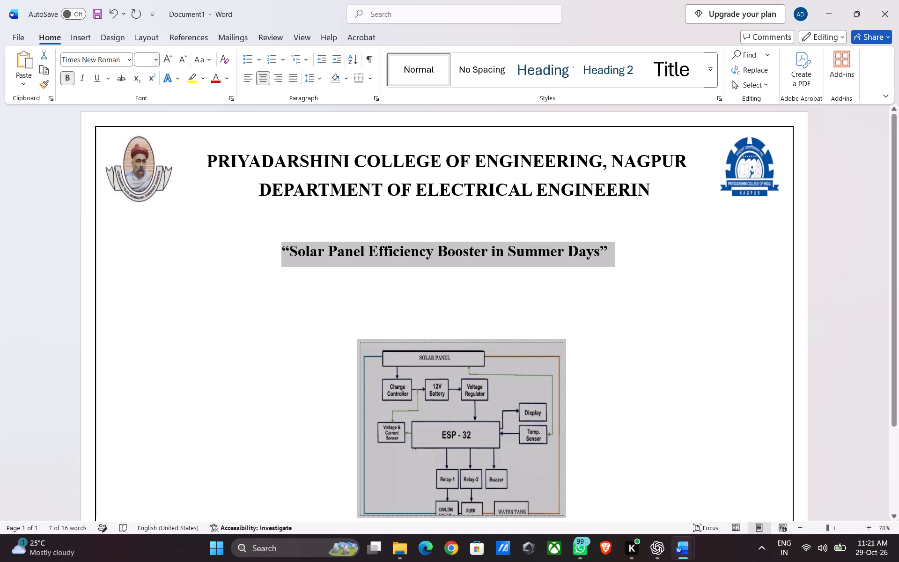
left_click(310, 299)
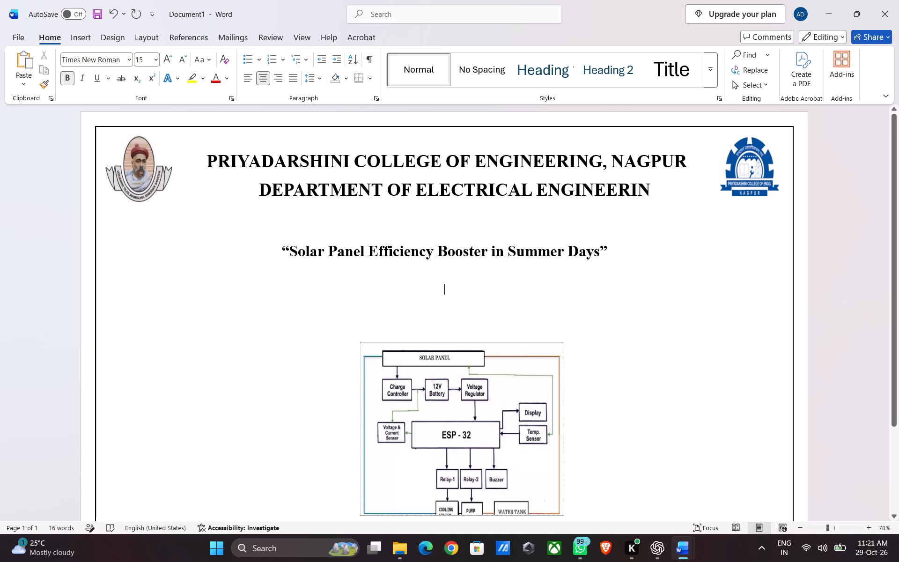
Insert the label "Topic Name : " in front of the opening quotation mark of the project title.
left_click(267, 253)
key("shift+t")
key("p")
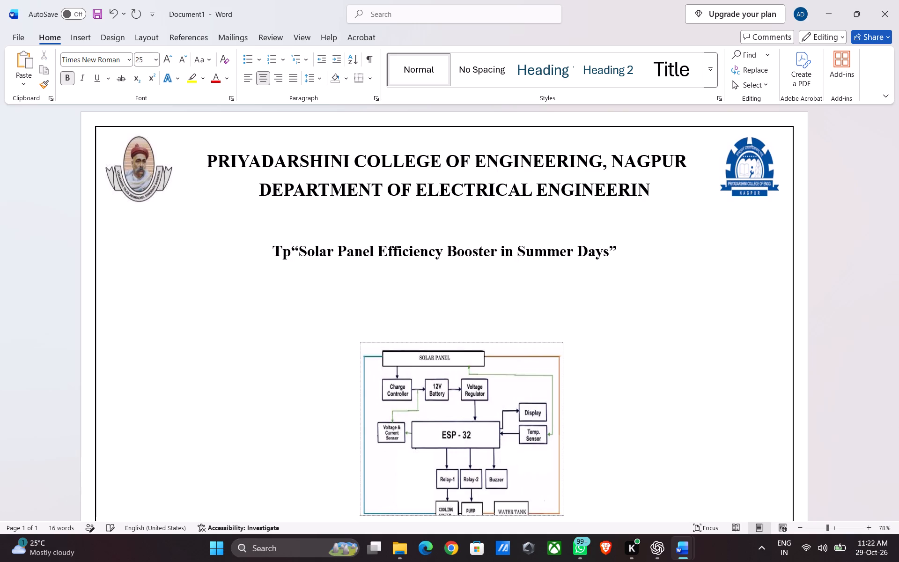
key("BackSpace")
key("o")
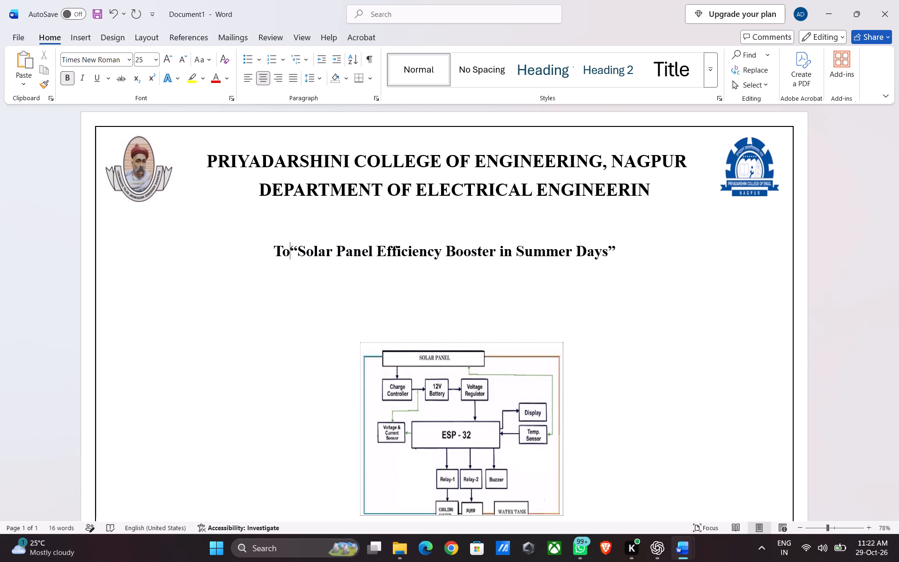
type("pic")
key("space")
type("Name")
key("space")
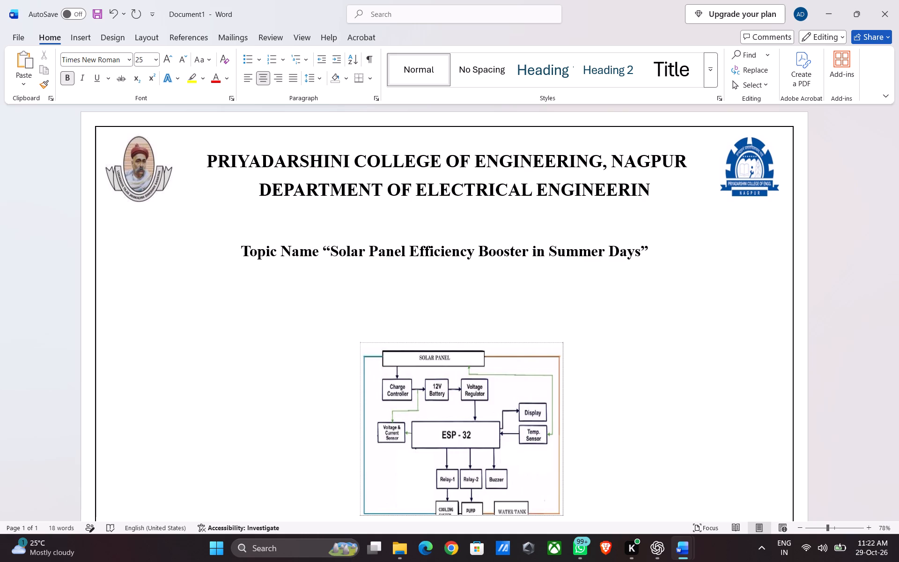
type(":")
key("space")
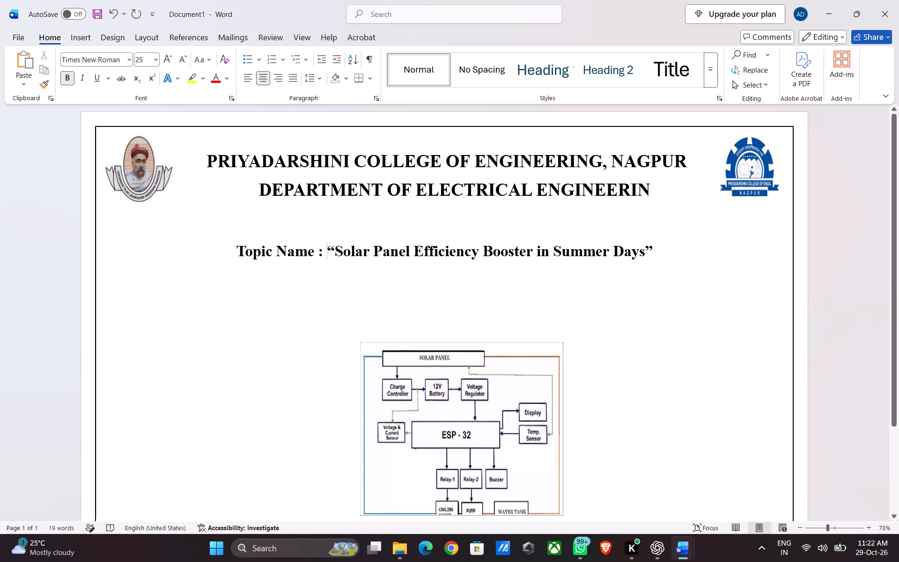
Apply the Times New Roman font to the "Topic Name :" label.
left_click_drag(235, 252, 321, 255)
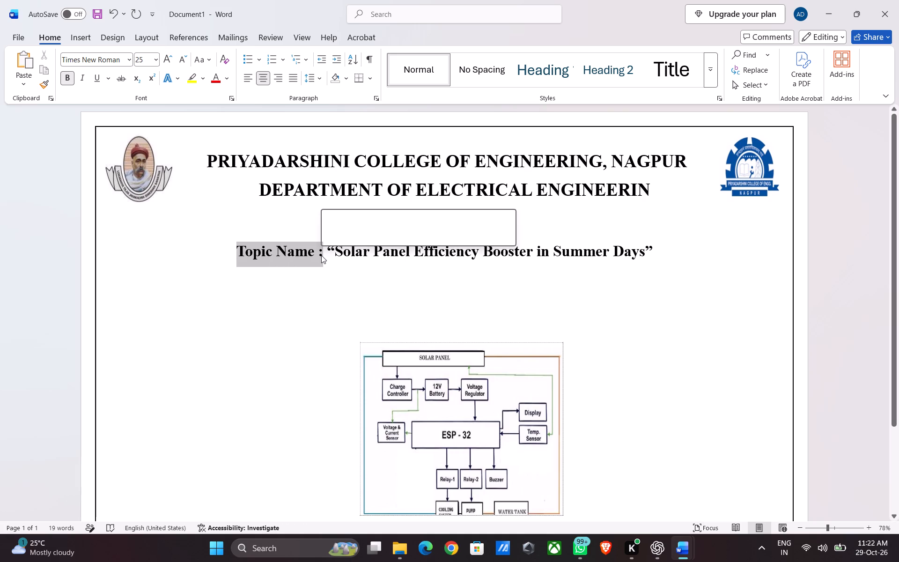
left_click(125, 60)
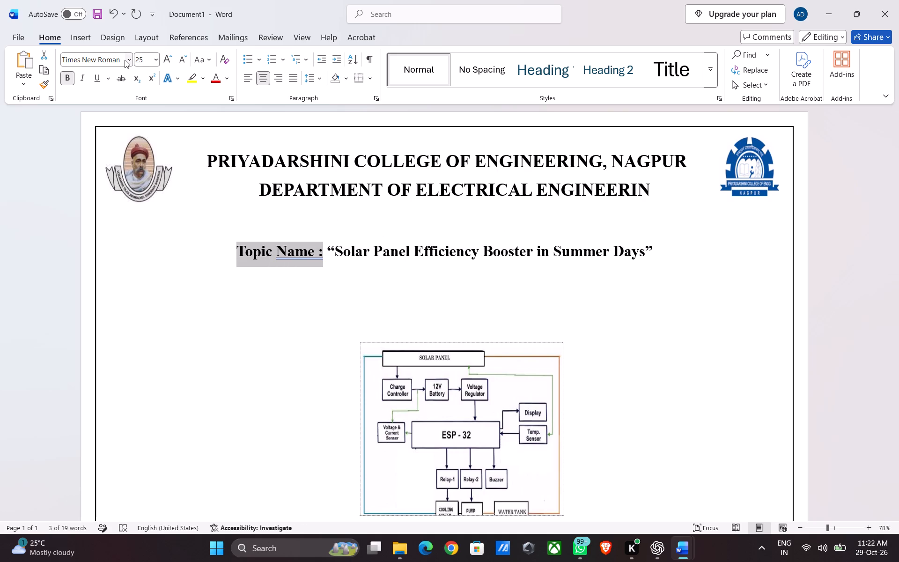
left_click(125, 60)
left_click(121, 58)
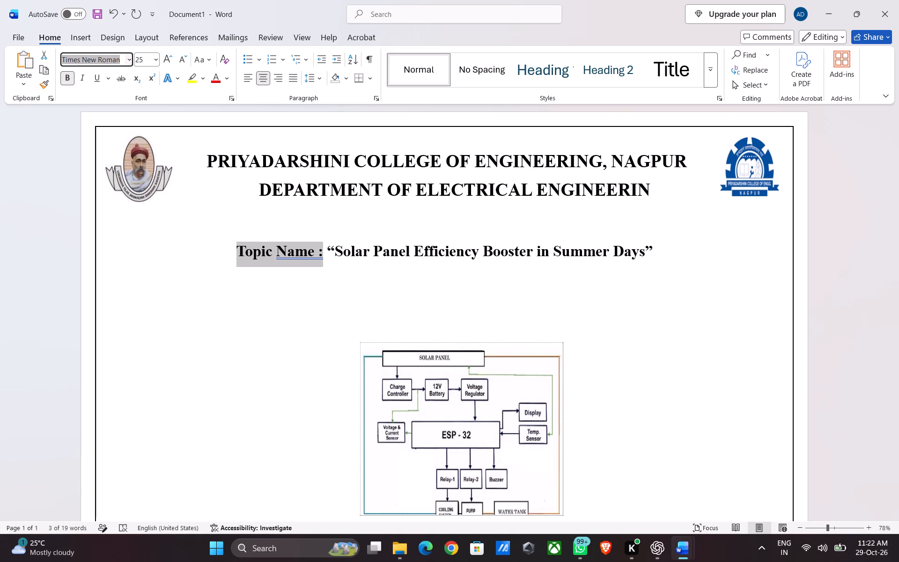
key("t")
key("Return")
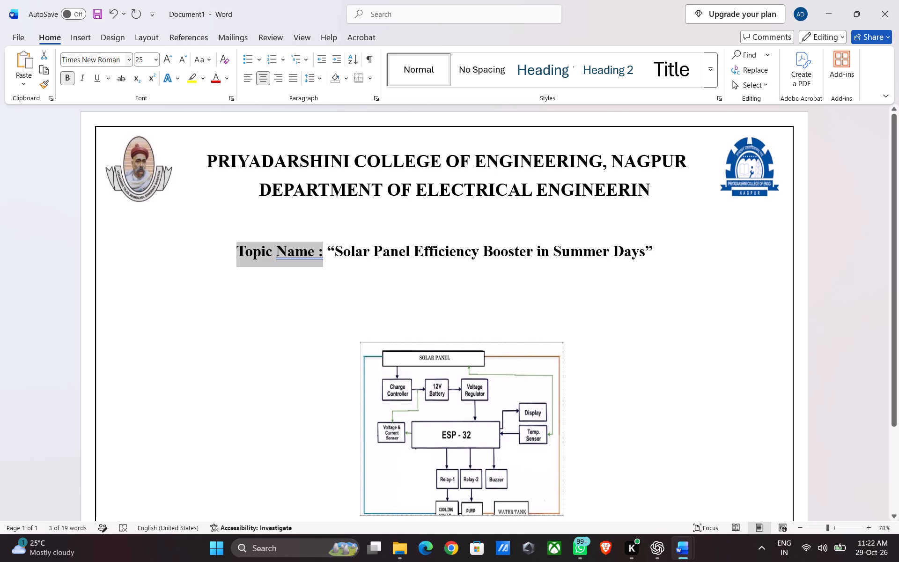
left_click(414, 260)
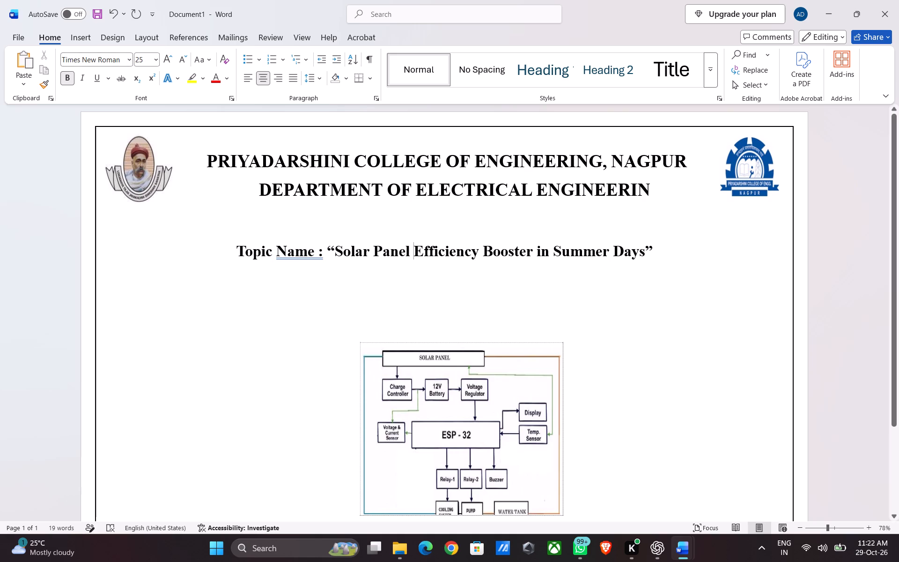
Delete the blank space between the department line and the topic name so the topic sits directly beneath it.
left_click(236, 230)
key("BackSpace")
key("BackSpace")
key("BackSpace")
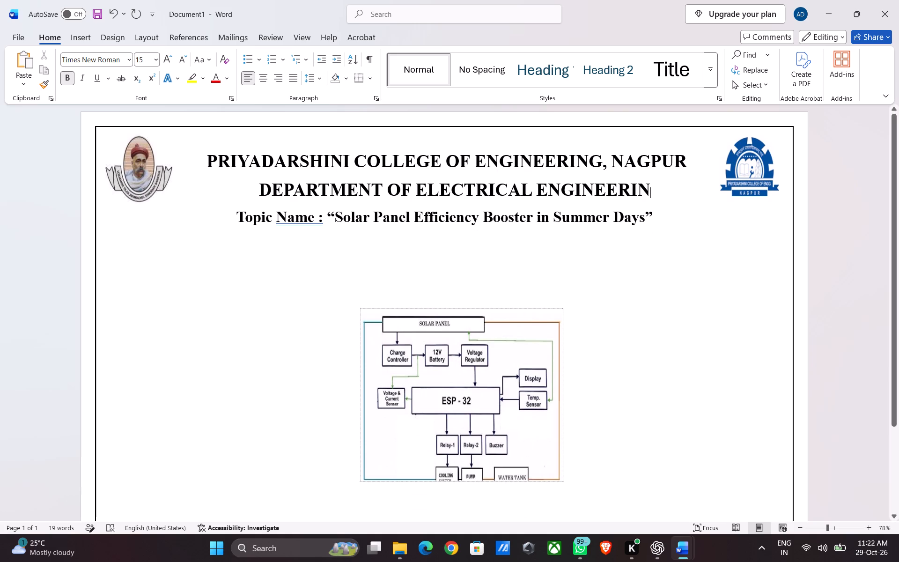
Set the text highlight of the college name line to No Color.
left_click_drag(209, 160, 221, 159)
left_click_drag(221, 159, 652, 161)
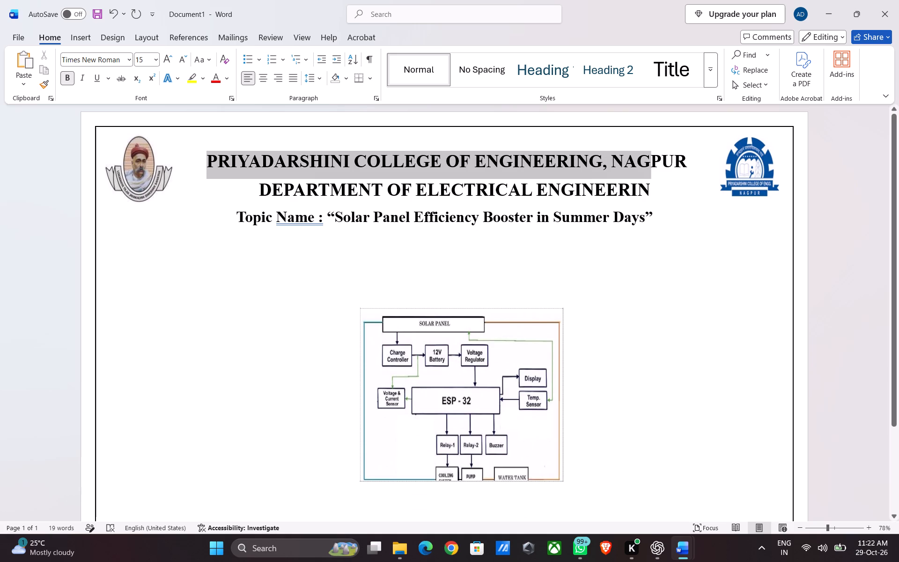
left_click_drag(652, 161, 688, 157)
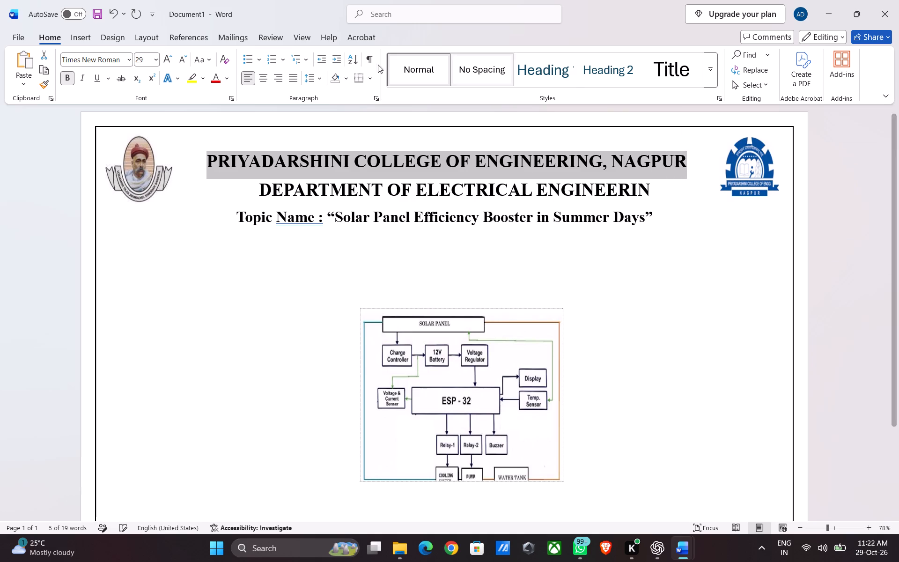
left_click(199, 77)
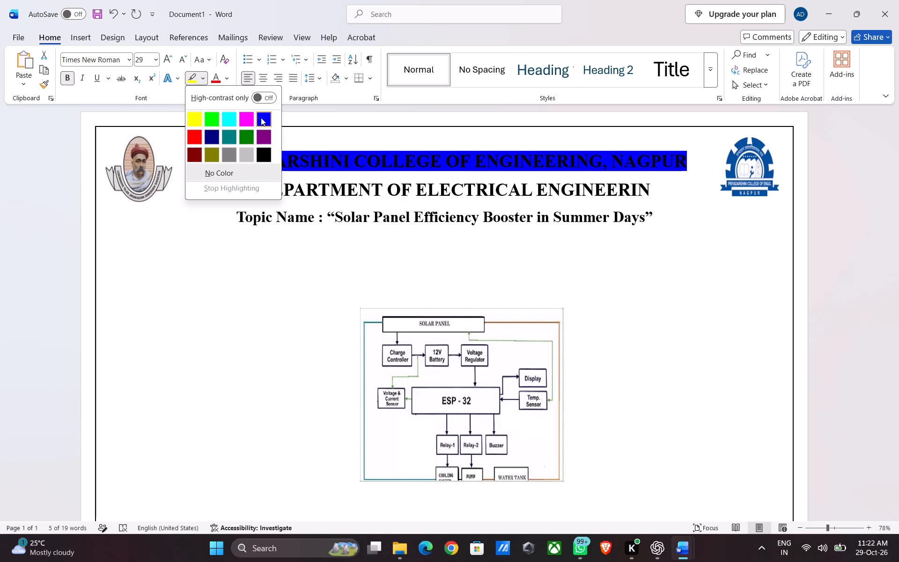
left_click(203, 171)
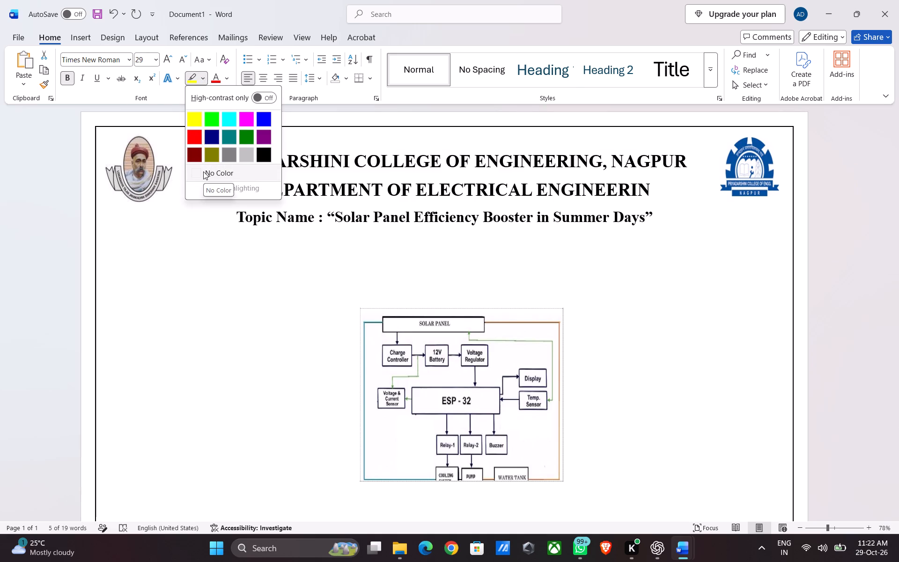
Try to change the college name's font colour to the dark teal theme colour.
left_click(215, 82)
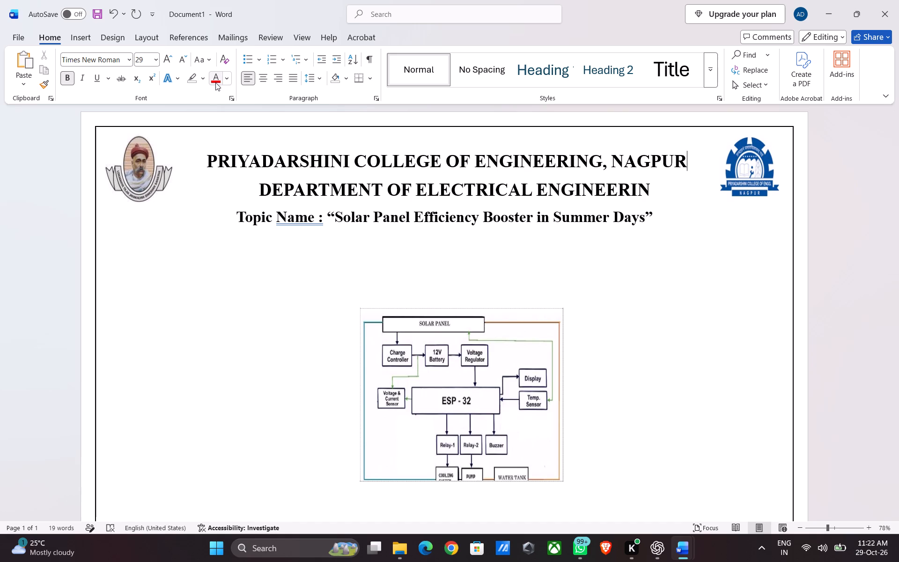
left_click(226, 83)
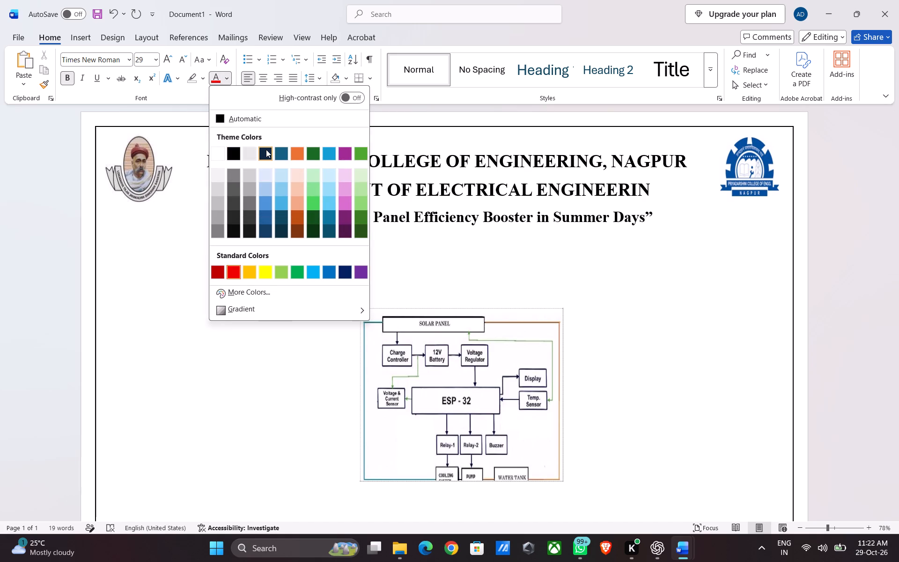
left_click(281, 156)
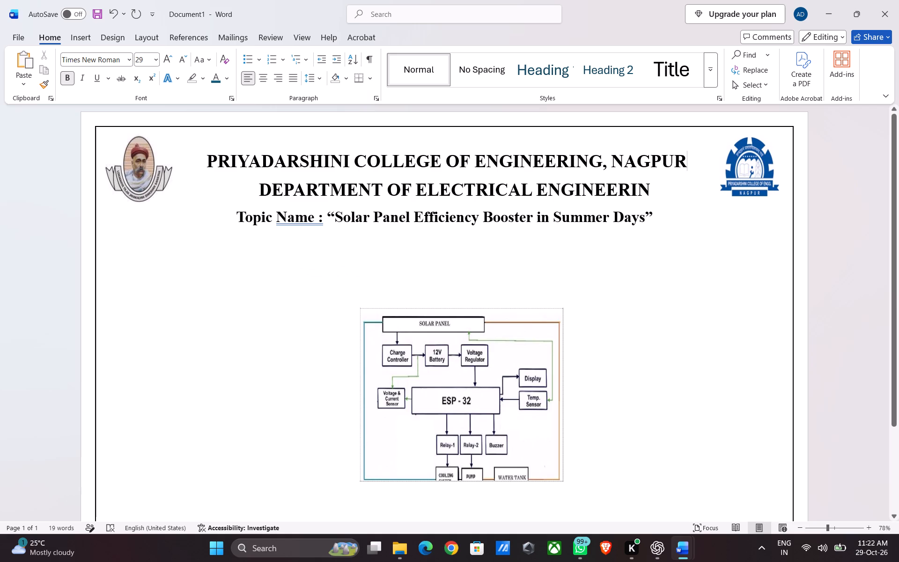
Apply the standard blue font colour to "PRIYADARSHINI COLLEGE OF ENGINEERING, NA" in the college name line.
left_click_drag(208, 160, 417, 140)
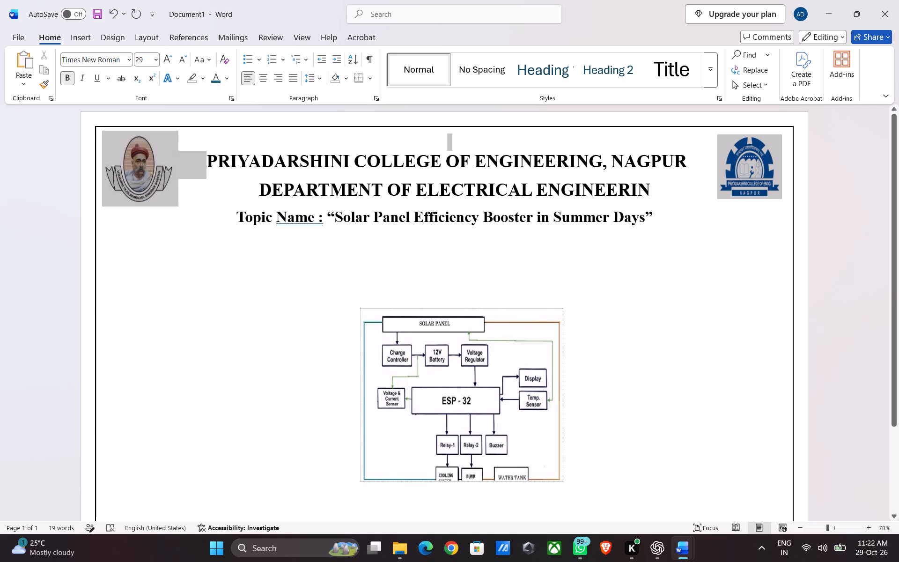
left_click_drag(417, 140, 641, 168)
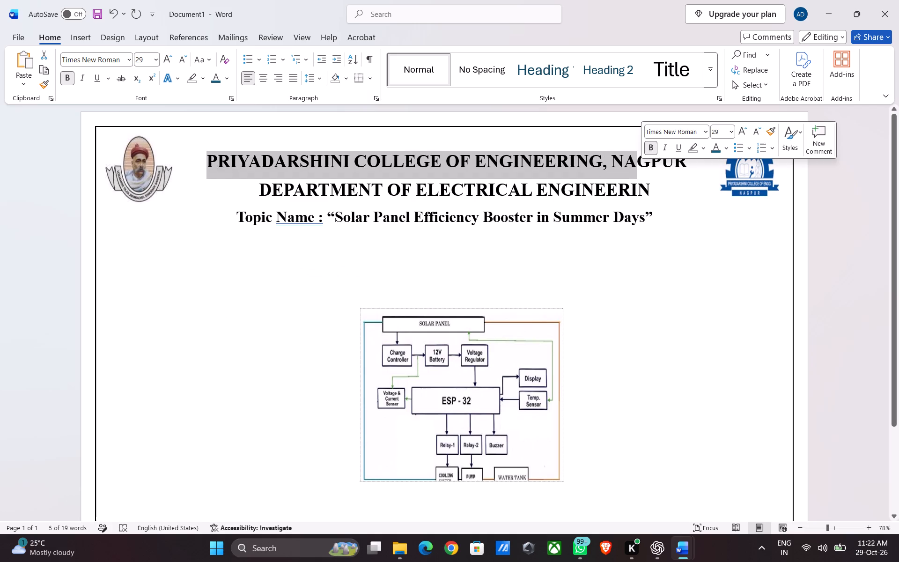
left_click(228, 79)
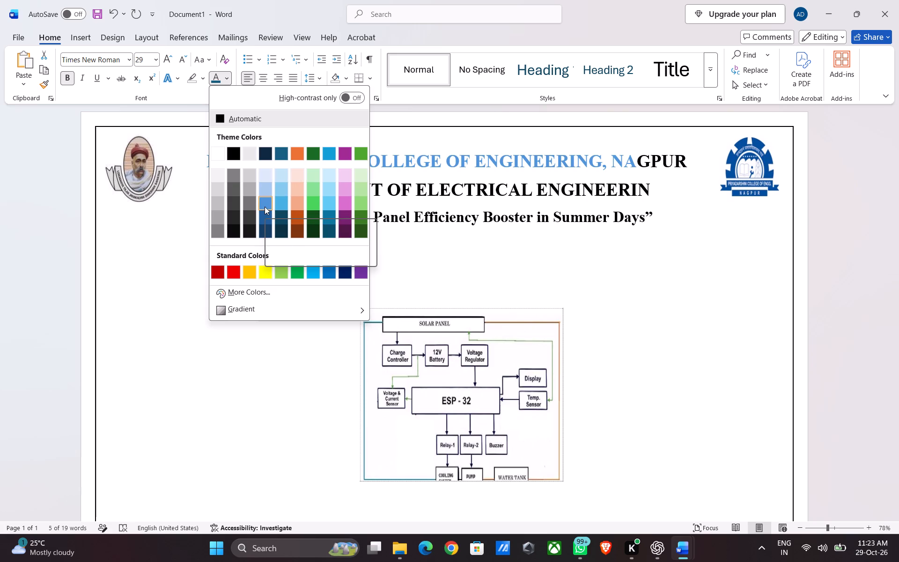
left_click(325, 272)
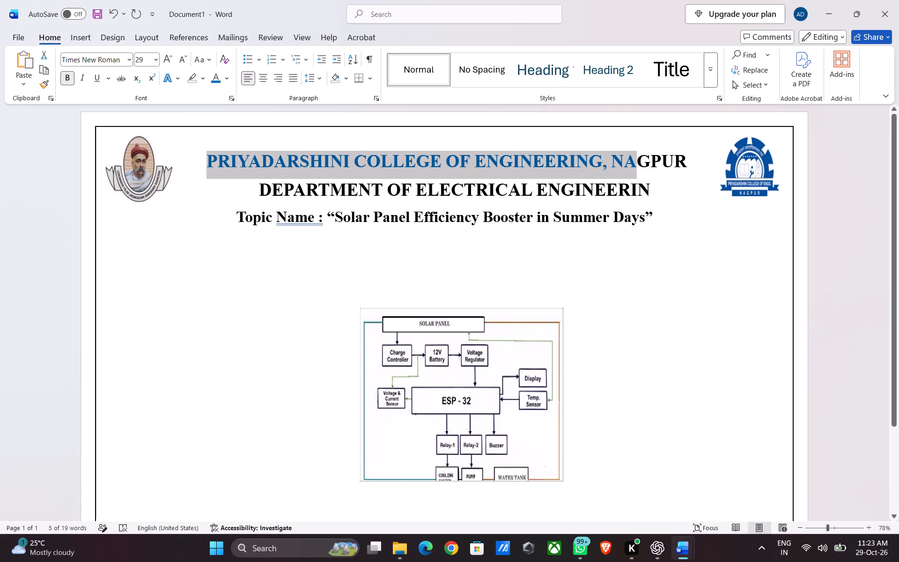
Apply the same standard blue font colour to the remaining "GPUR" of NAGPUR in the college name line.
left_click(510, 235)
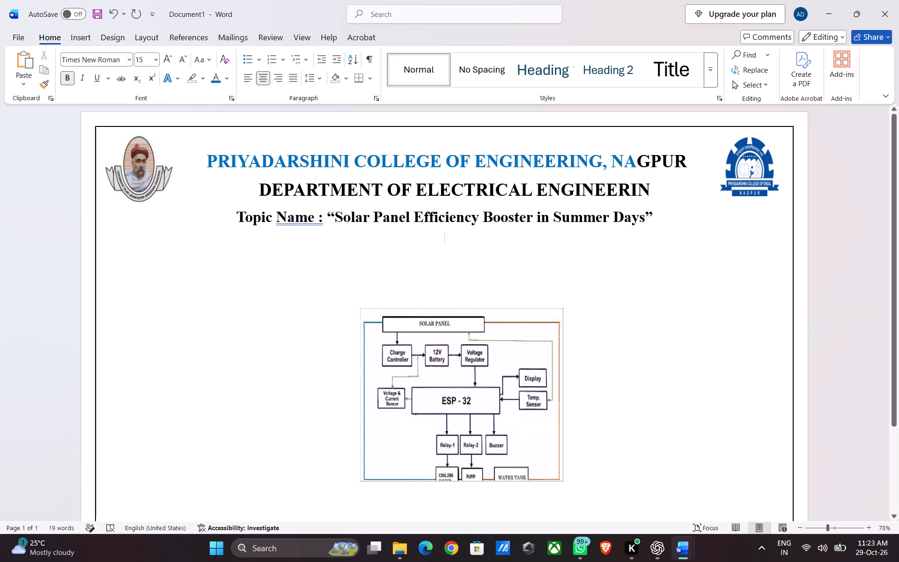
left_click_drag(637, 161, 687, 156)
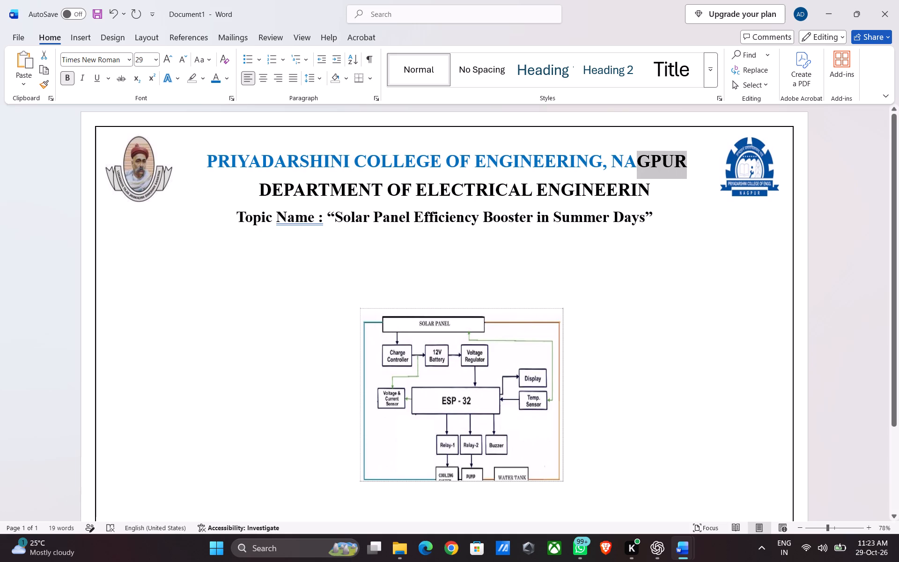
left_click(216, 80)
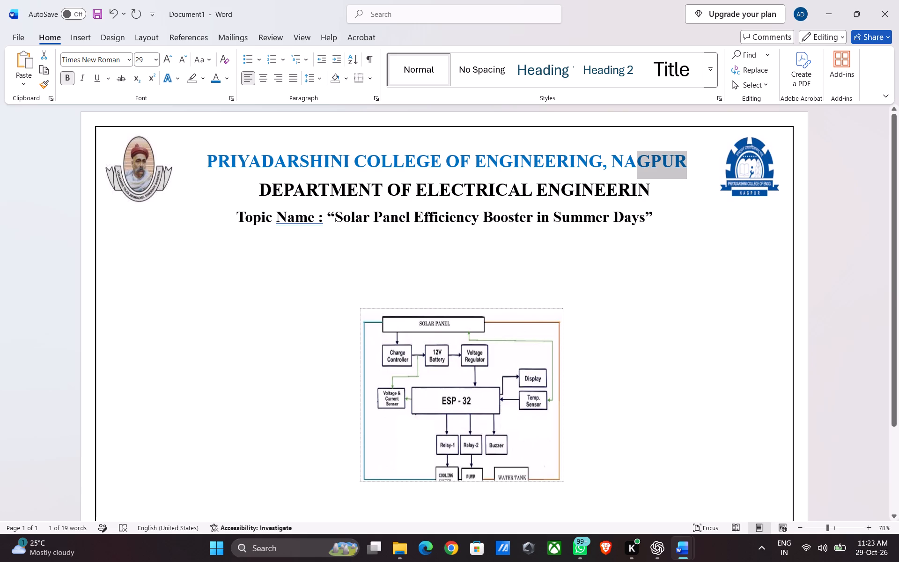
Change the font colour of the whole "DEPARTMENT OF ELECTRICAL ENGINEERIN" line to standard red.
left_click_drag(259, 189, 551, 183)
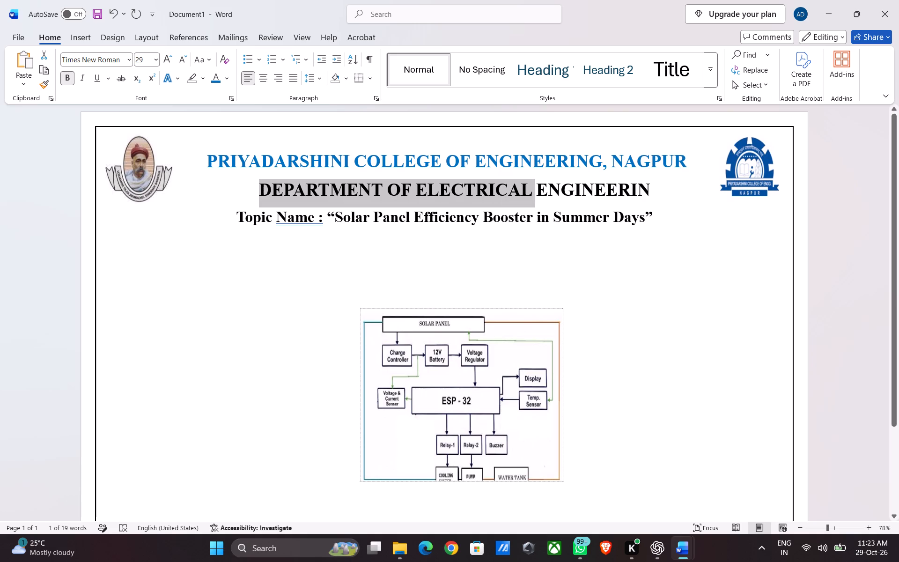
left_click_drag(551, 183, 613, 182)
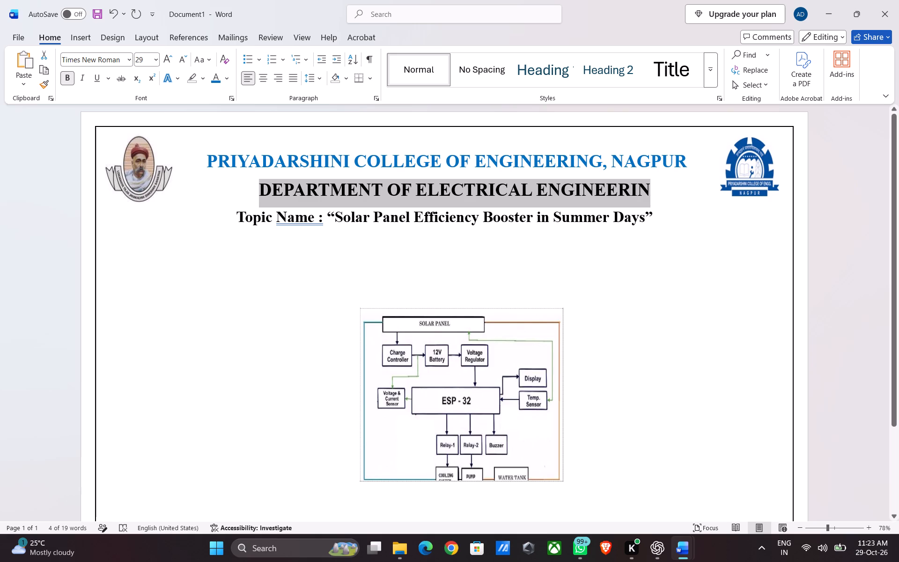
left_click(227, 76)
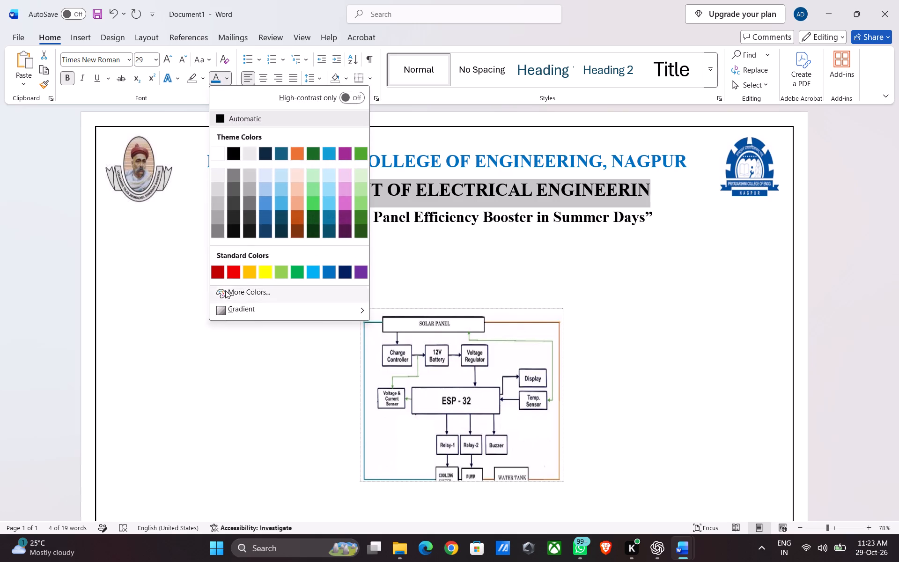
left_click(232, 273)
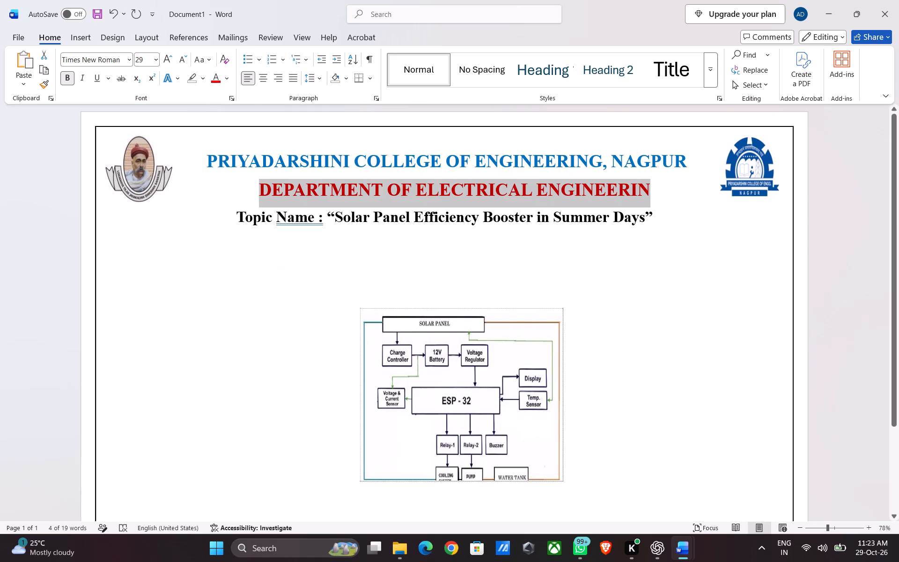
Add the missing final G so the department line ends with "ENGINEERING".
left_click(656, 185)
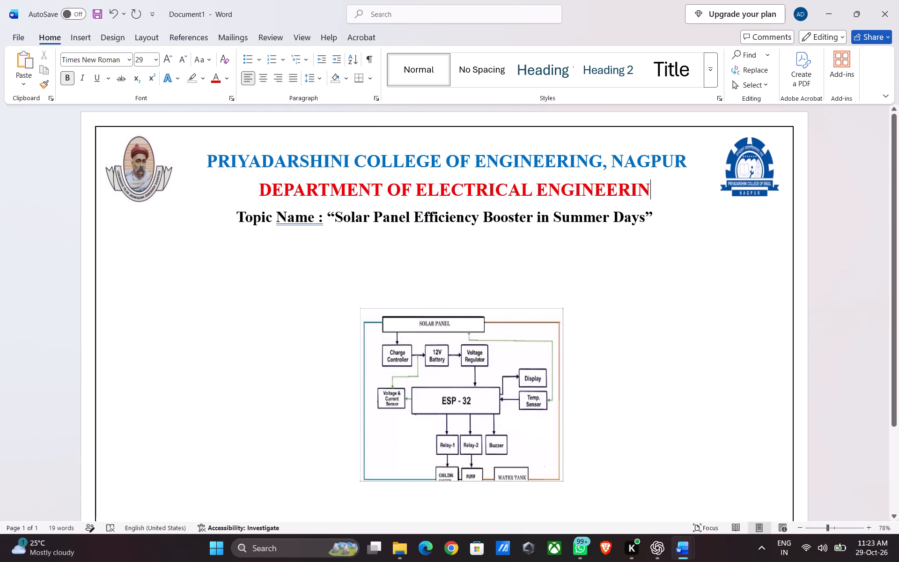
key("g")
key("BackSpace")
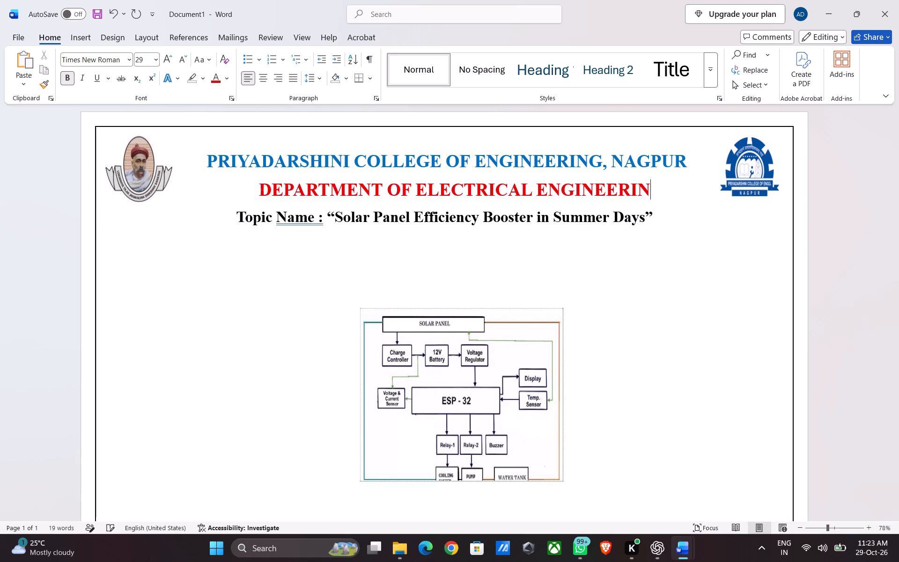
key("g")
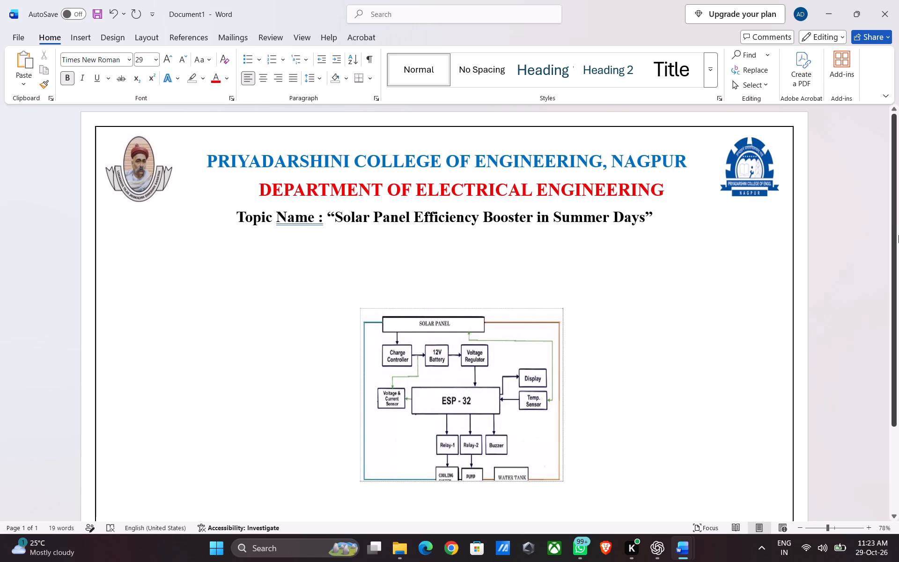
Move the block diagram up to sit just beneath the topic name, roughly centred under it.
left_click(658, 211)
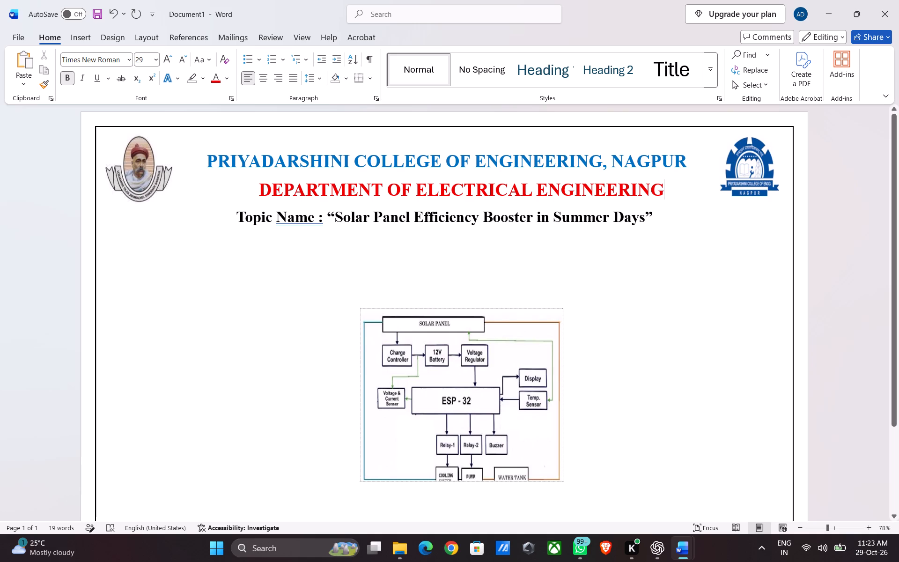
left_click(422, 356)
left_click_drag(422, 356, 419, 300)
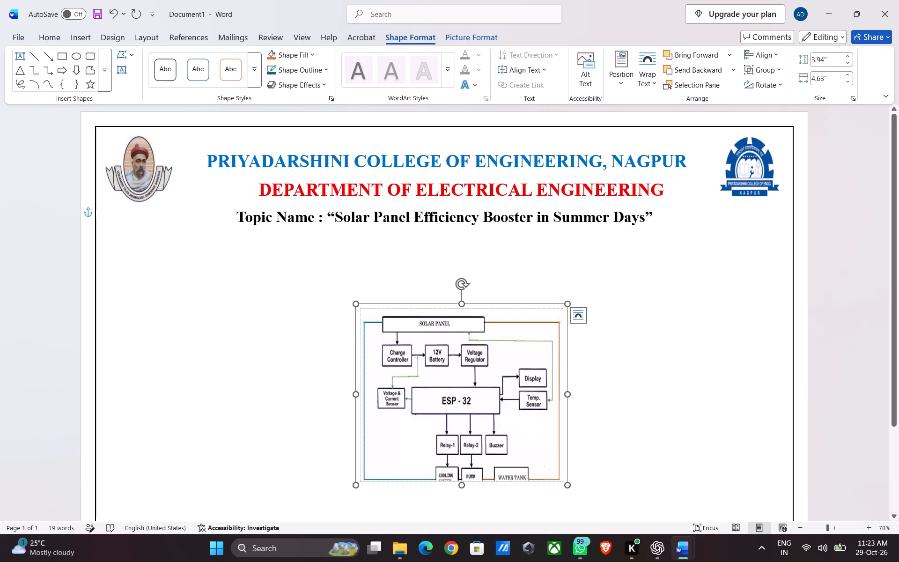
left_click_drag(441, 350, 436, 294)
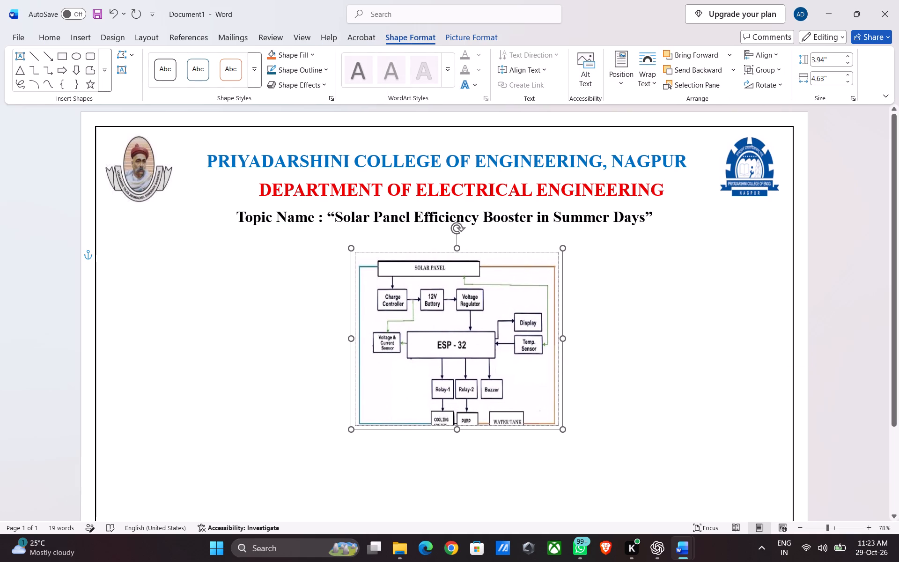
left_click_drag(436, 294, 433, 296)
left_click(611, 348)
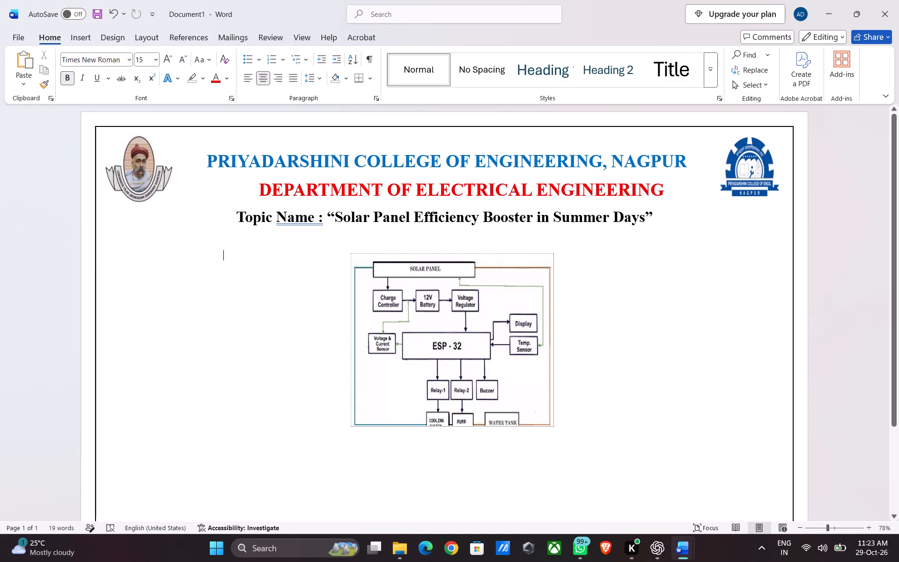